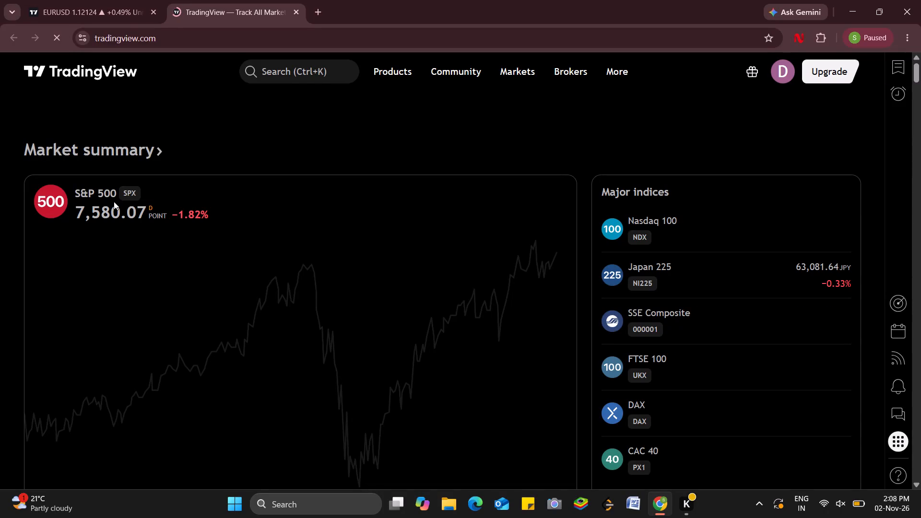
Open the S&P 500 index from the market summary and show its full chart.
left_click(105, 190)
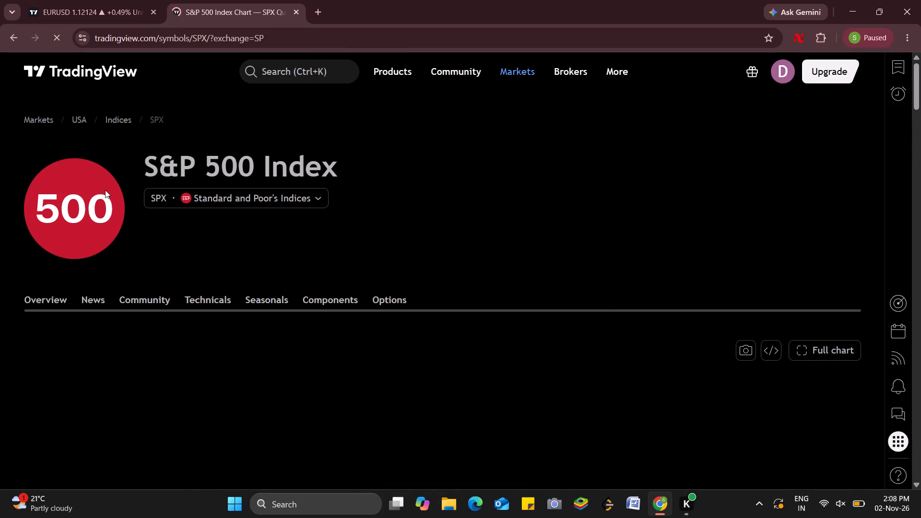
double_click(843, 345)
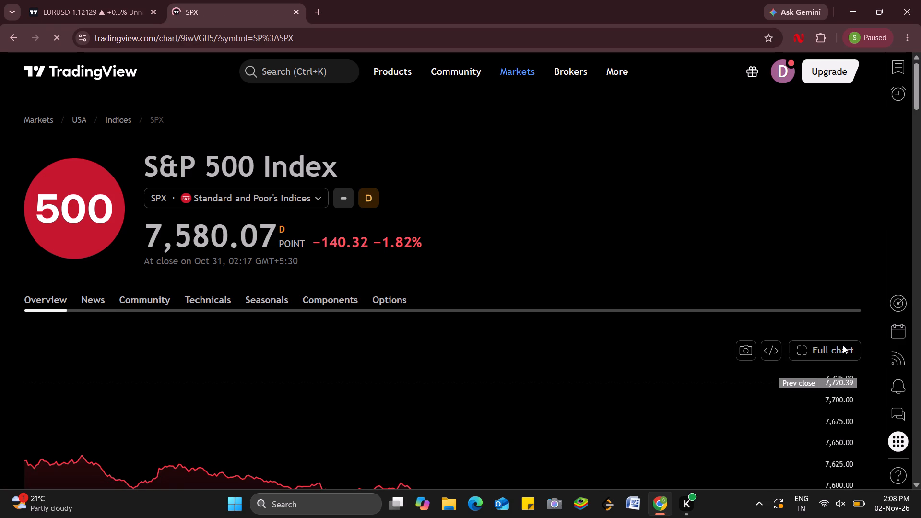
Switch the chart to the EURUSD pair using the Forex section of the watchlist.
scroll(617, 311, "left", 2)
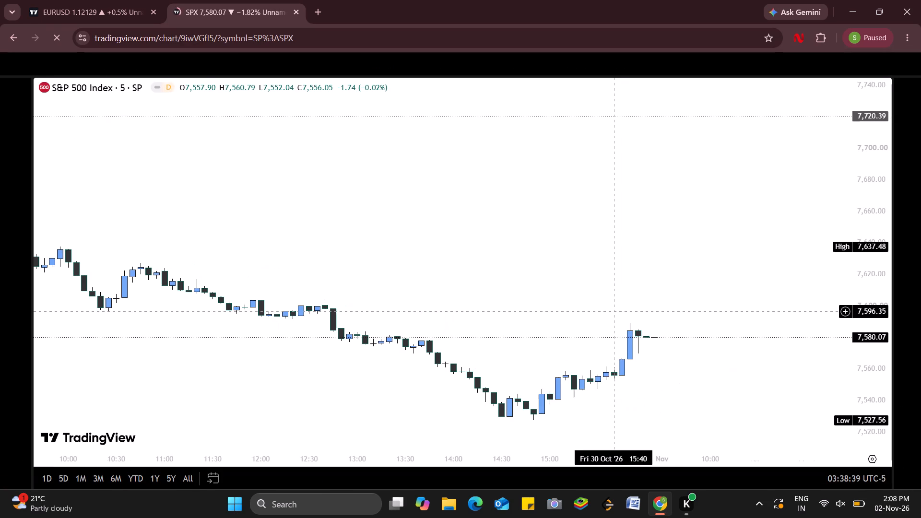
scroll(617, 311, "right", 6)
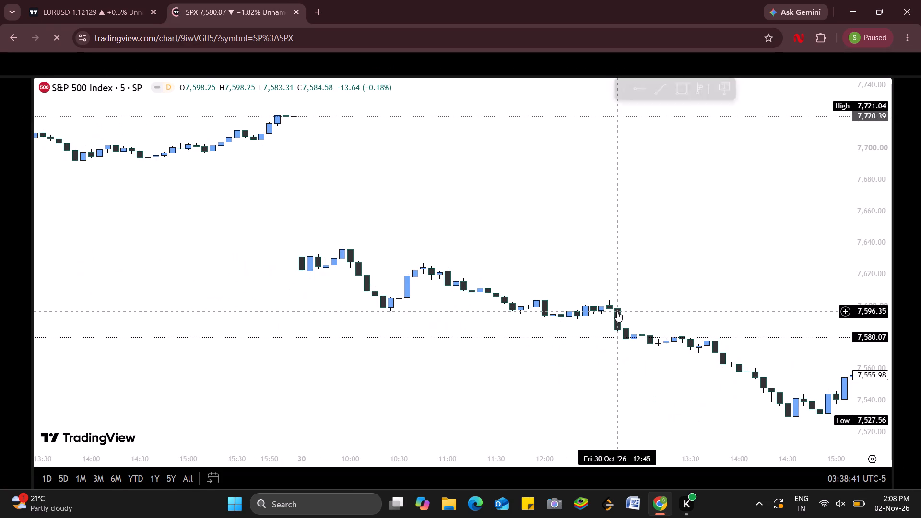
scroll(617, 311, "left", 4)
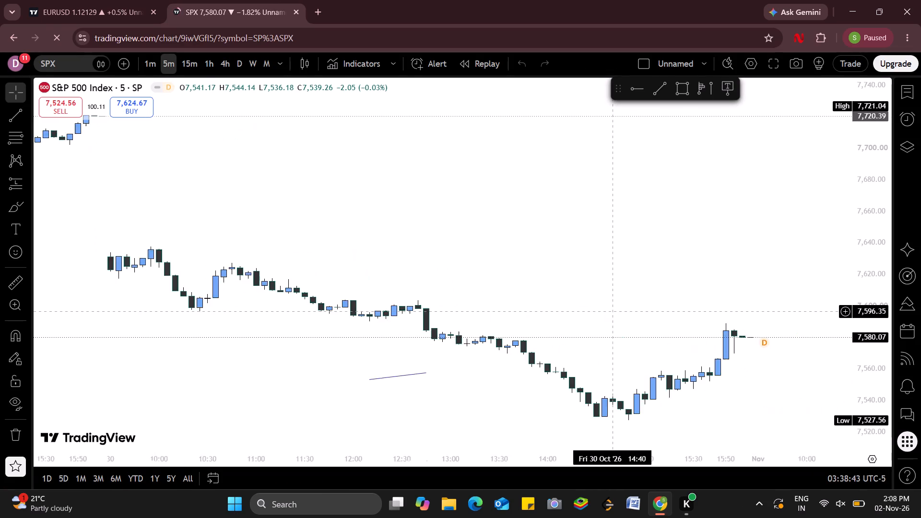
scroll(617, 311, "left", 1)
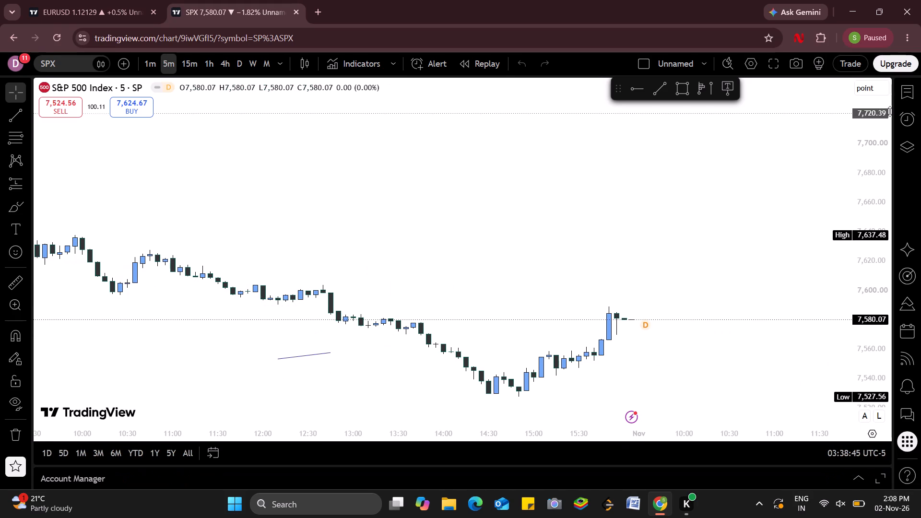
left_click(909, 90)
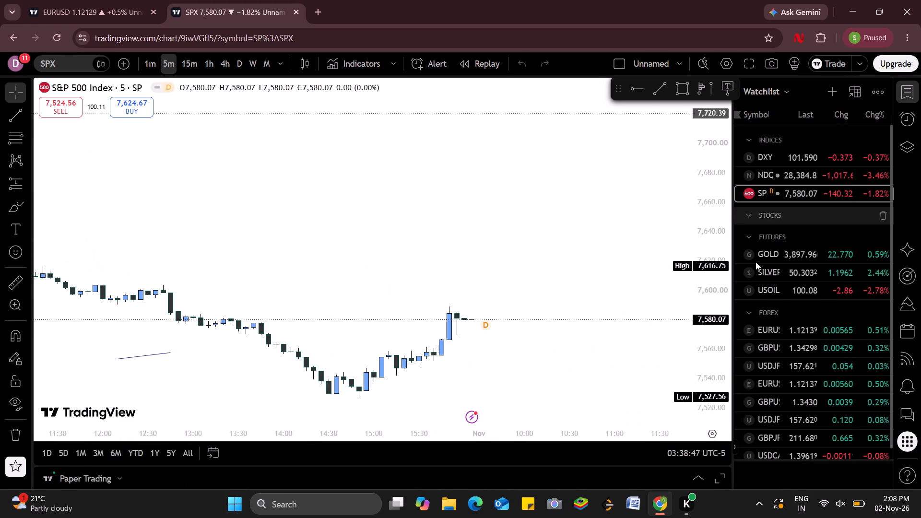
left_click(768, 329)
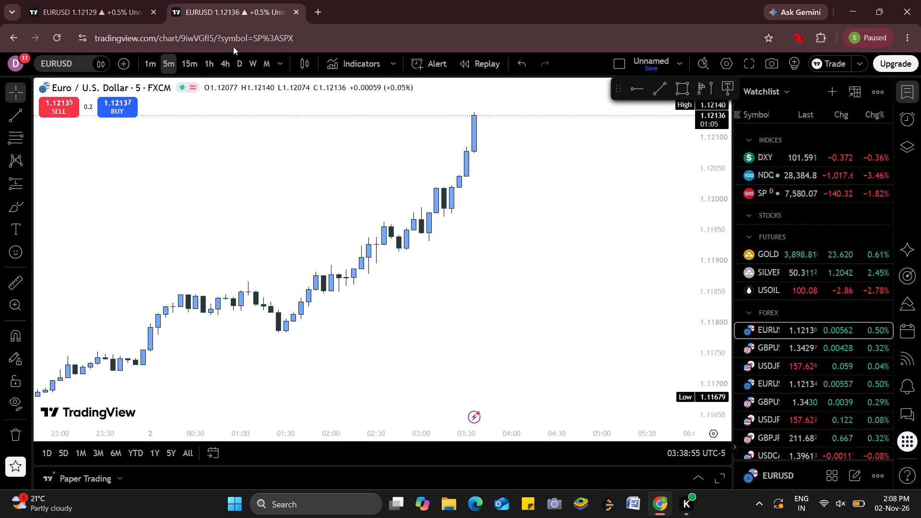
Show EURUSD on the daily timeframe with the watchlist hidden and the price scale auto-fitted.
left_click(236, 64)
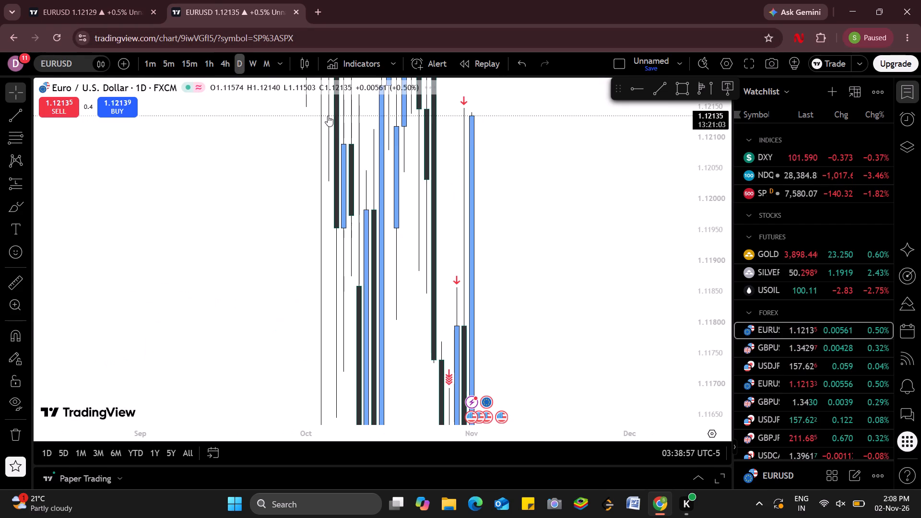
left_click(905, 91)
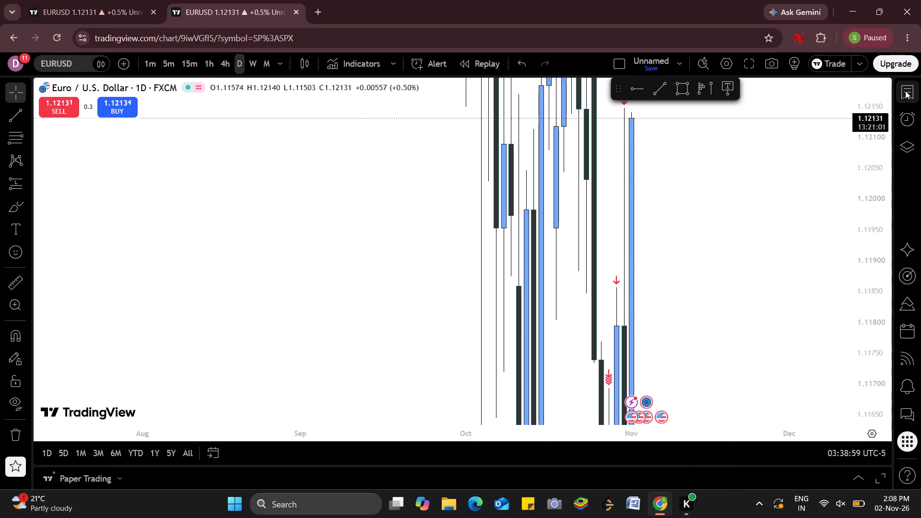
double_click(874, 188)
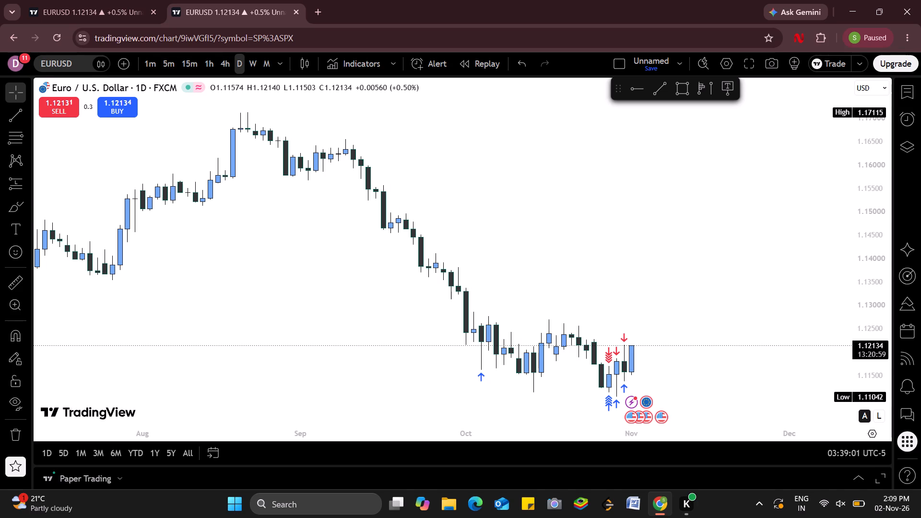
Draw a nearly horizontal trendline under the late-July low, from 27 Jul at about 1.1355 to 29 Sep at about 1.1358.
scroll(603, 230, "right", 3)
scroll(603, 230, "left", 2)
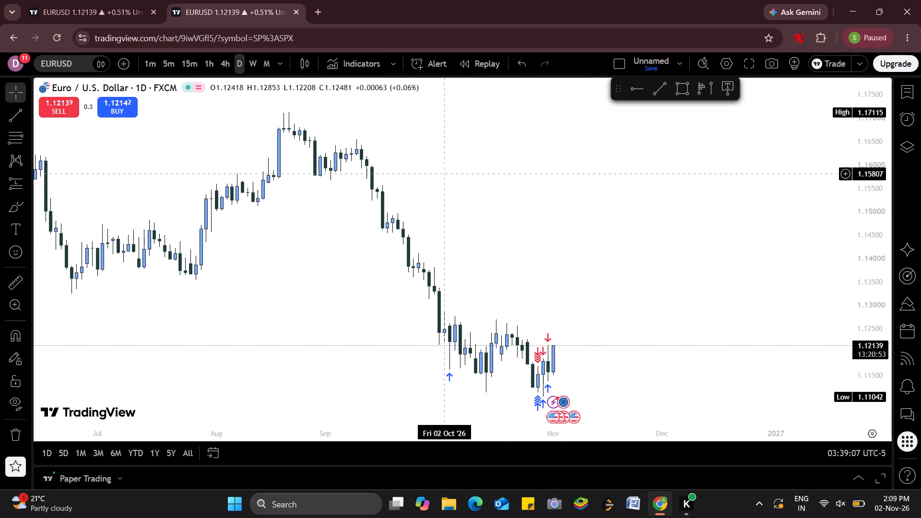
scroll(447, 174, "left", 1)
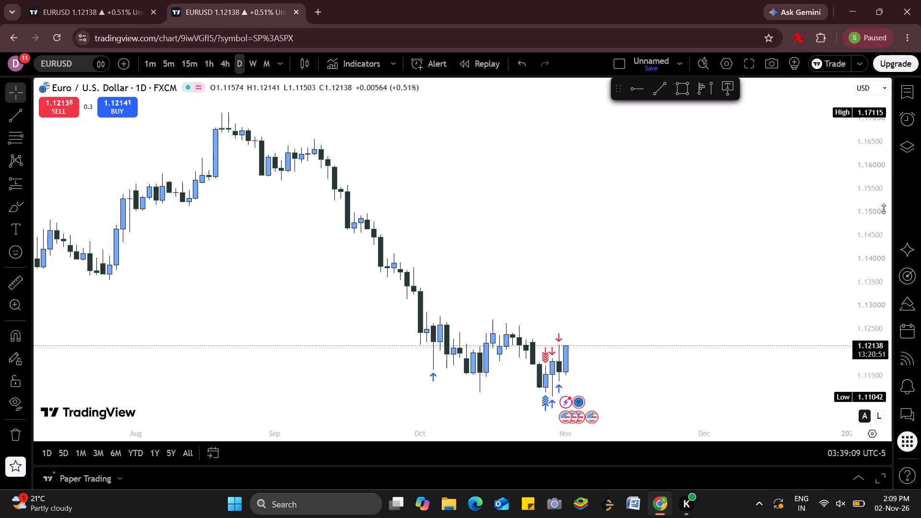
left_click_drag(872, 295, 862, 0)
left_click_drag(614, 262, 431, 123)
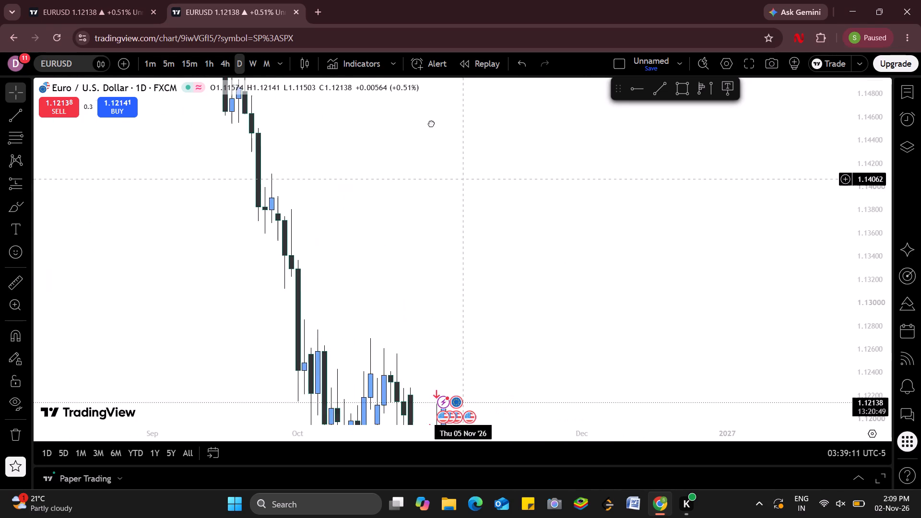
left_click_drag(431, 123, 469, 103)
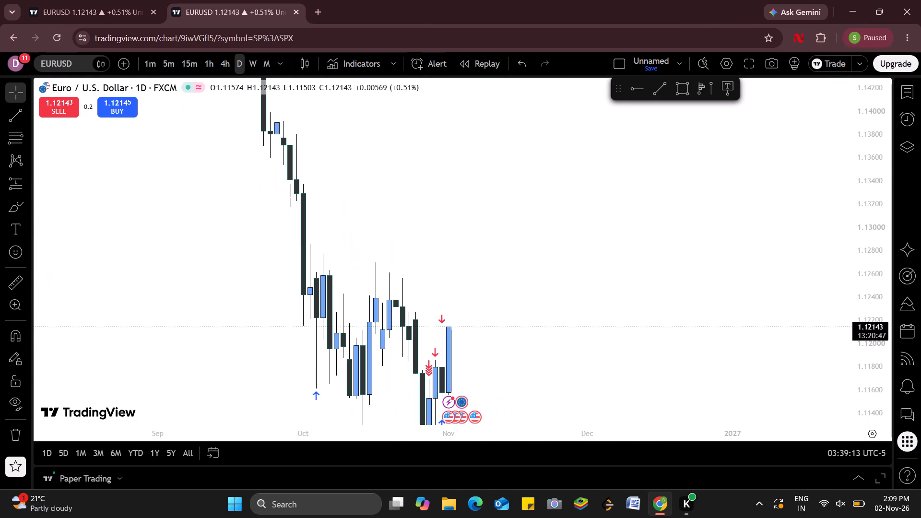
left_click_drag(854, 136, 872, 375)
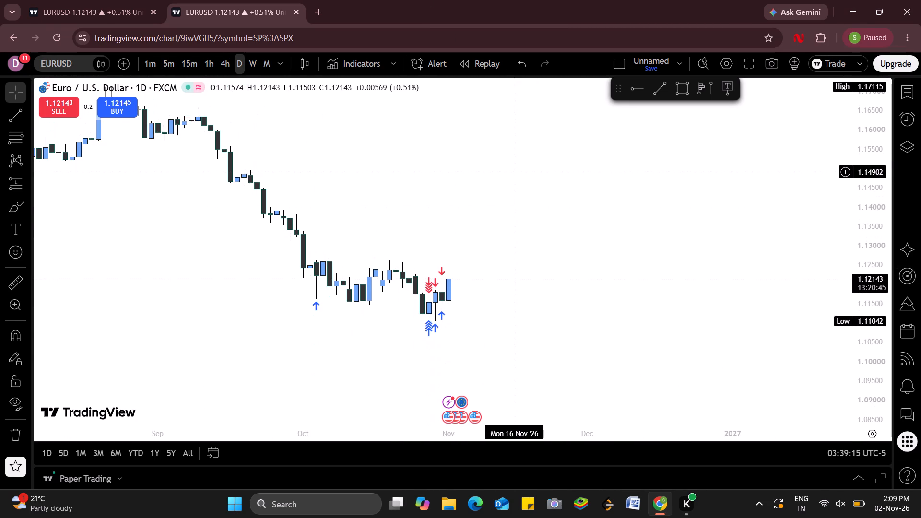
left_click_drag(515, 172, 691, 231)
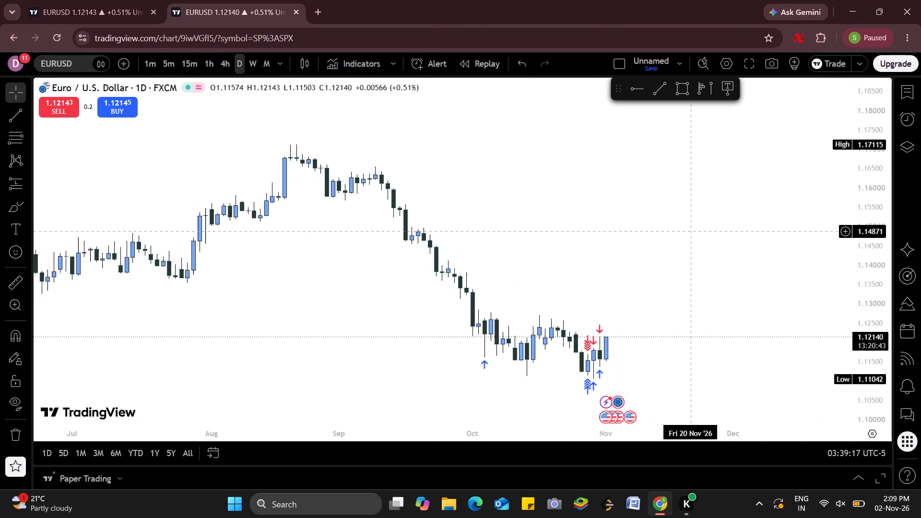
left_click(658, 89)
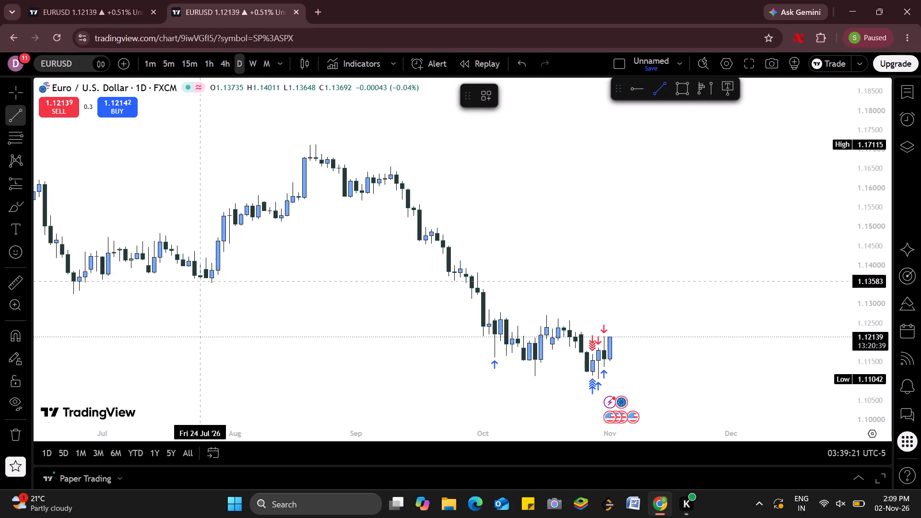
left_click_drag(204, 282, 469, 283)
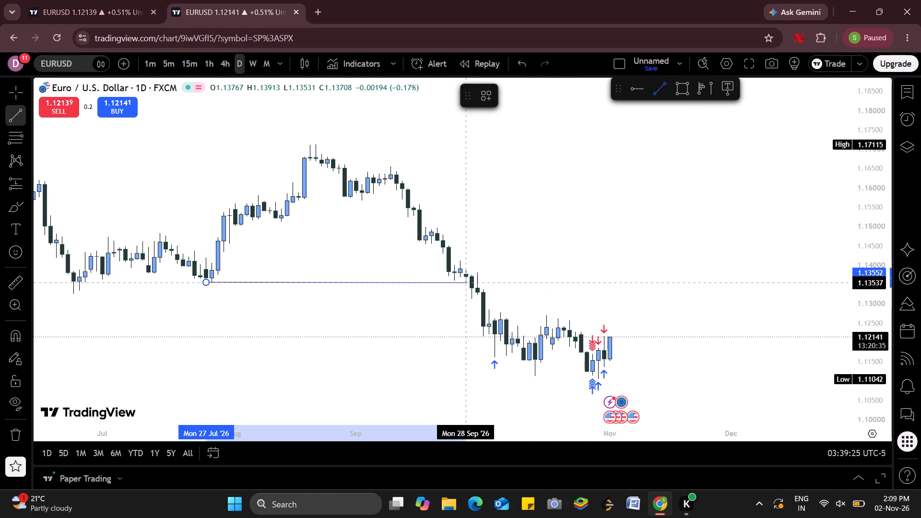
left_click_drag(469, 283, 471, 286)
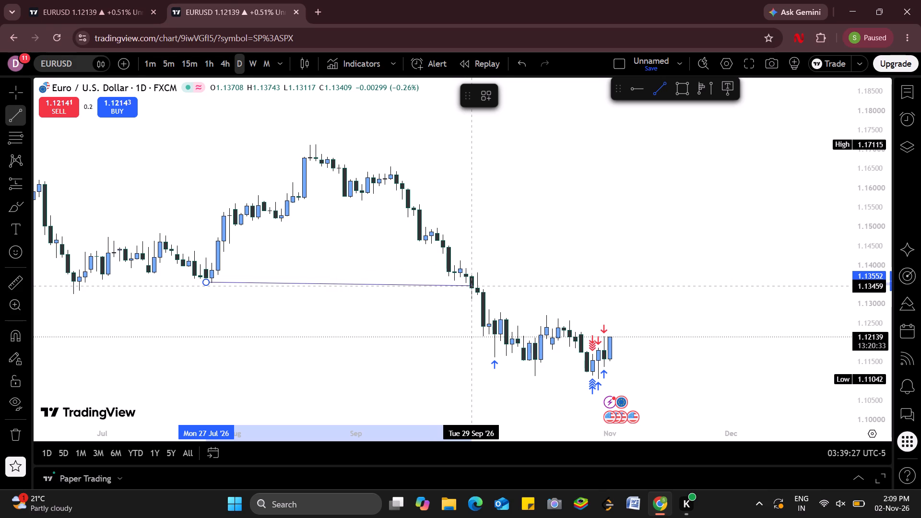
left_click_drag(471, 286, 469, 281)
left_click(469, 281)
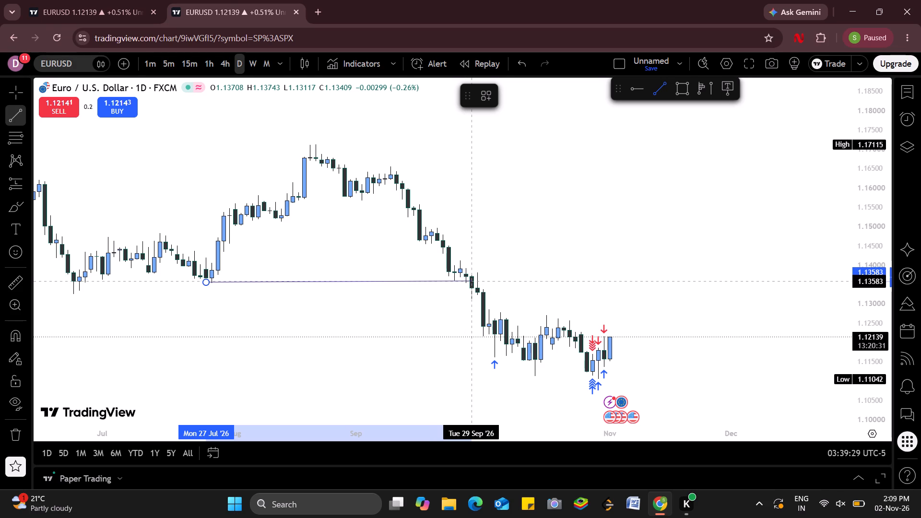
left_click(569, 239)
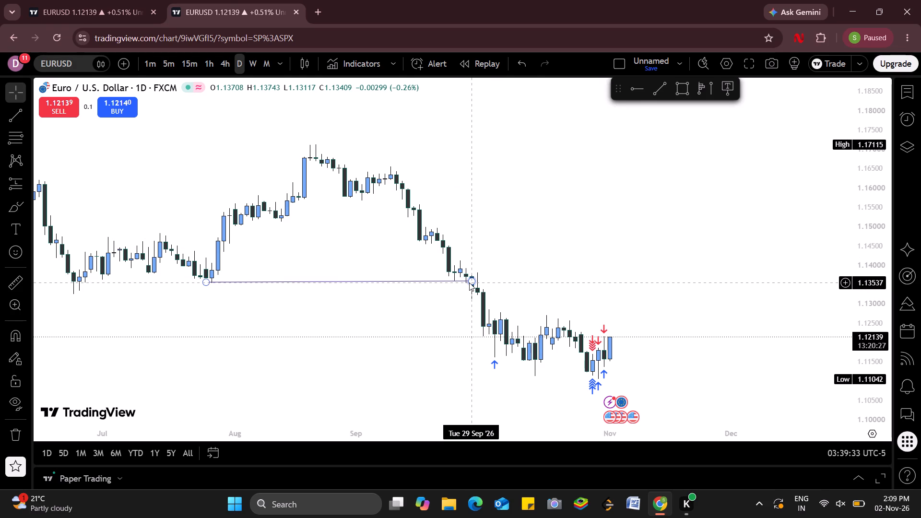
Adjust the late-September end of the July-low trendline to 29 Sep at about 1.1352.
left_click_drag(470, 279, 475, 283)
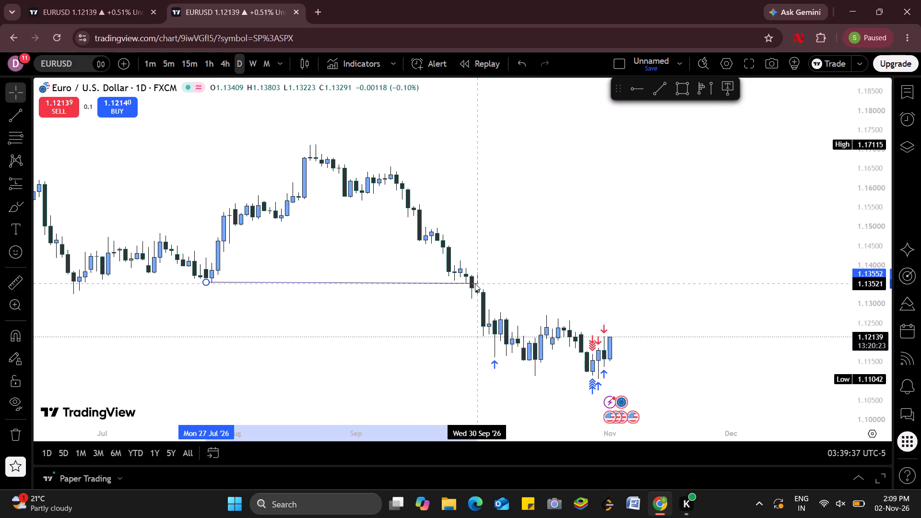
left_click_drag(475, 283, 472, 283)
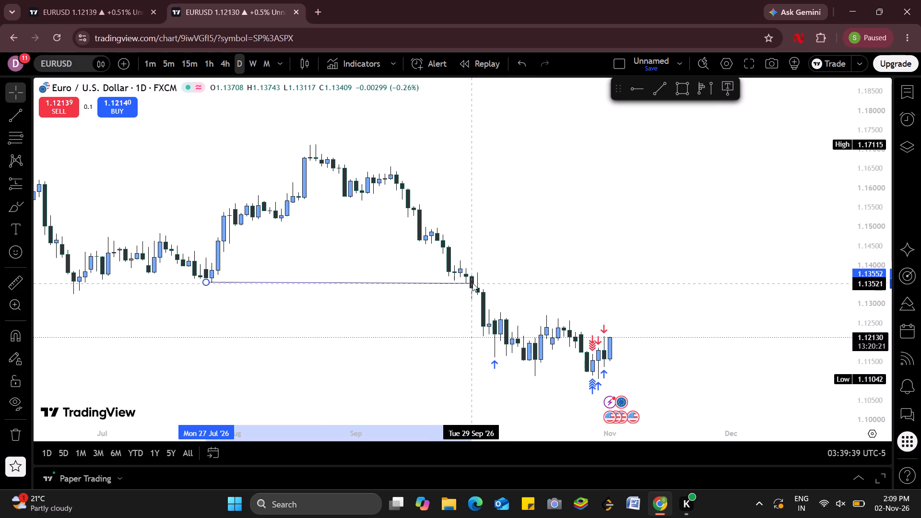
left_click_drag(472, 283, 473, 283)
left_click(532, 262)
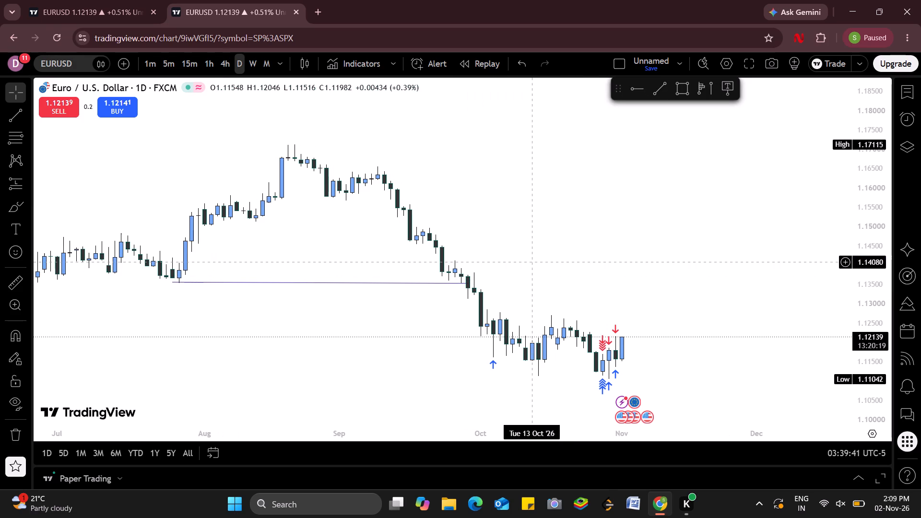
Draw a short horizontal trendline above the August swing high, from 14 Aug to 26 Aug at about 1.1716.
left_click_drag(853, 303, 860, 250)
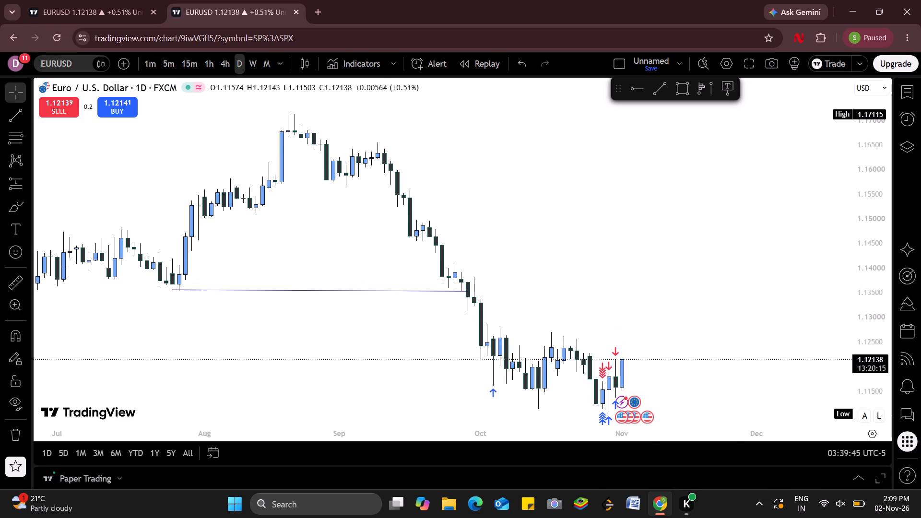
left_click_drag(544, 202, 555, 332)
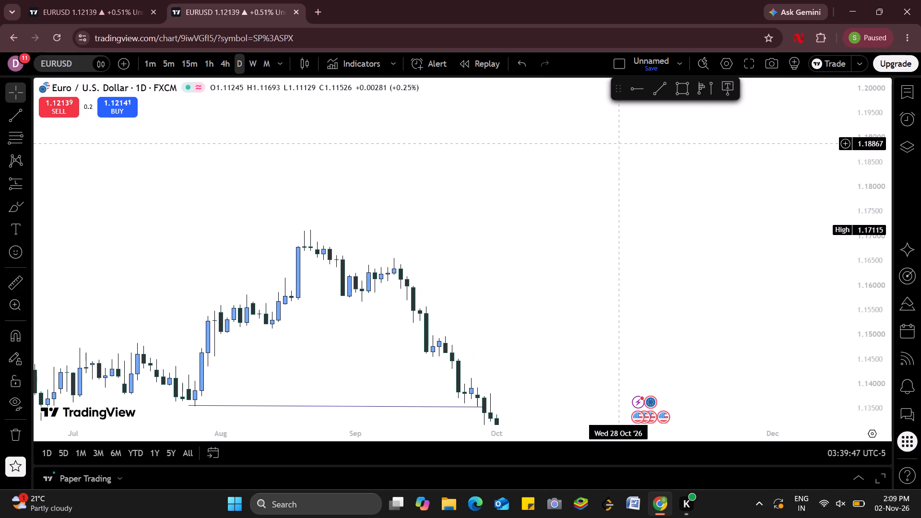
left_click(659, 85)
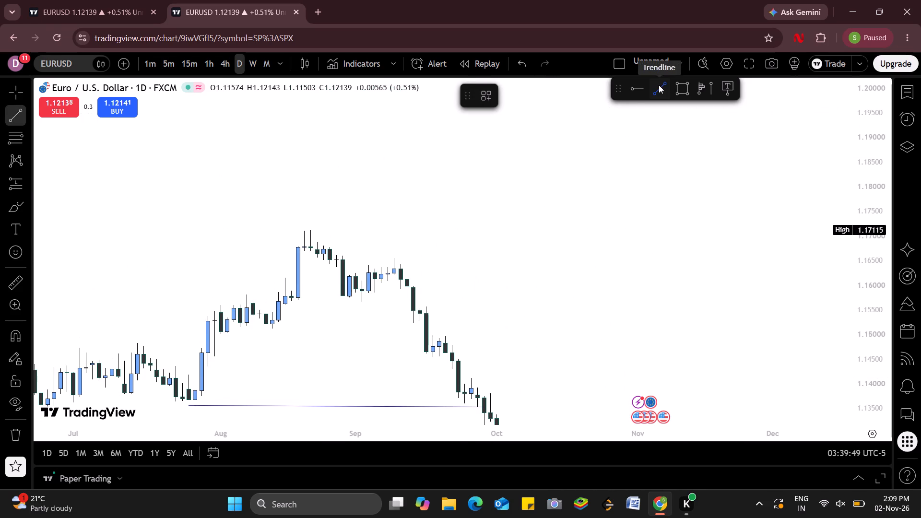
left_click_drag(282, 227, 336, 228)
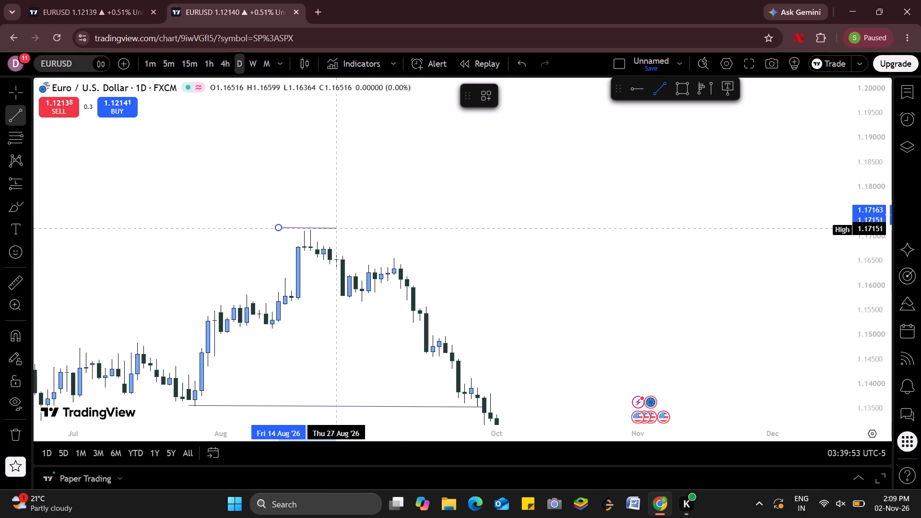
left_click_drag(336, 228, 330, 229)
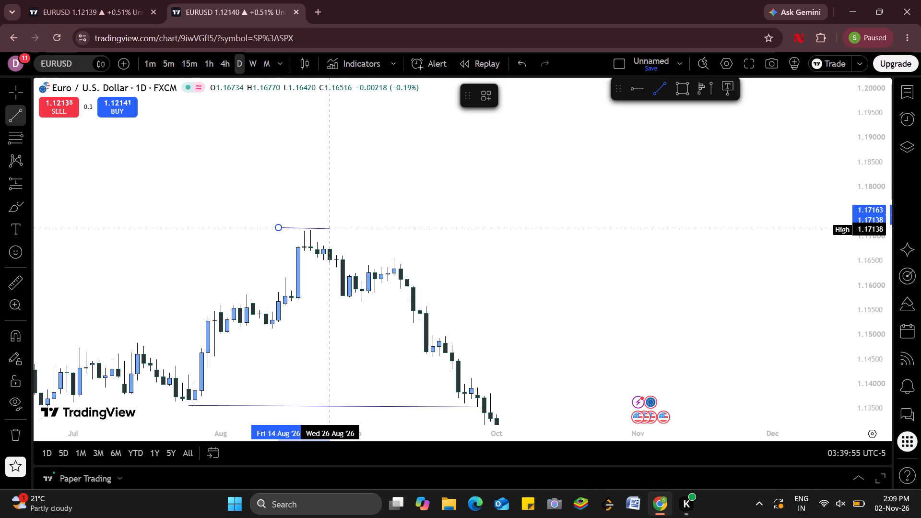
left_click_drag(330, 229, 330, 227)
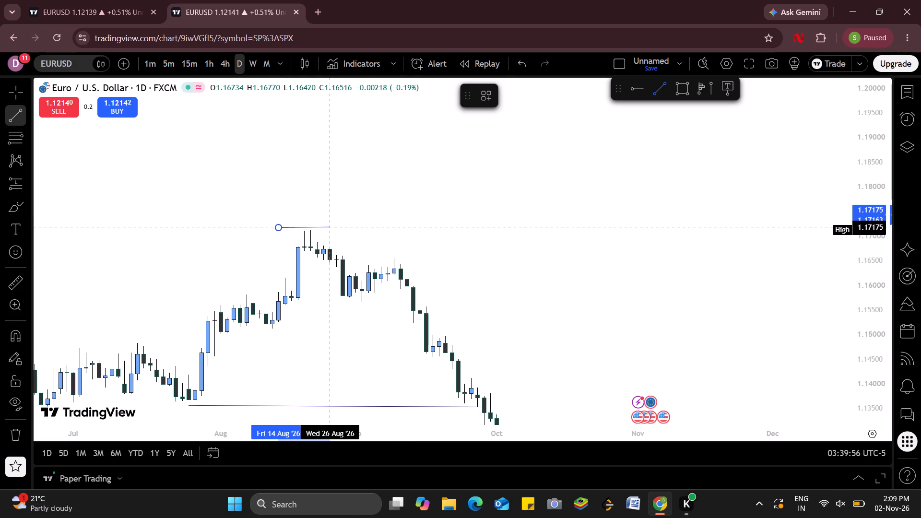
left_click_drag(330, 227, 330, 229)
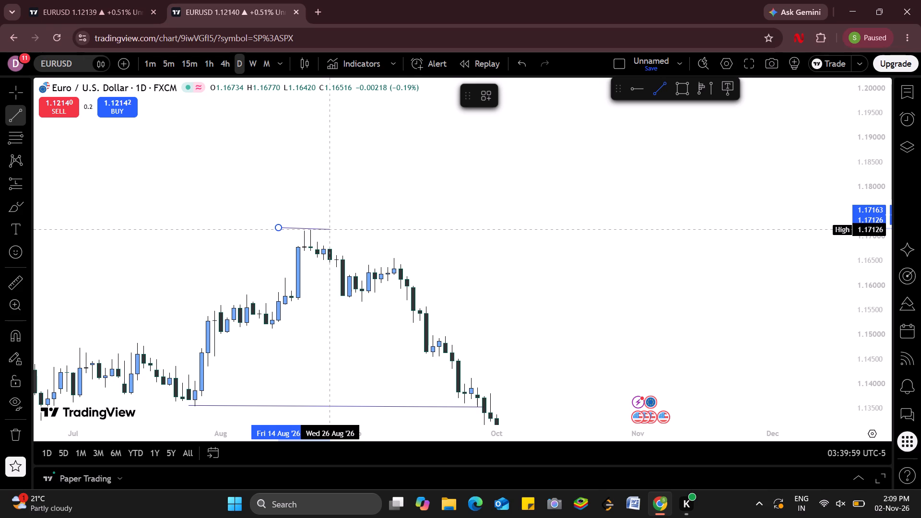
left_click_drag(330, 229, 330, 226)
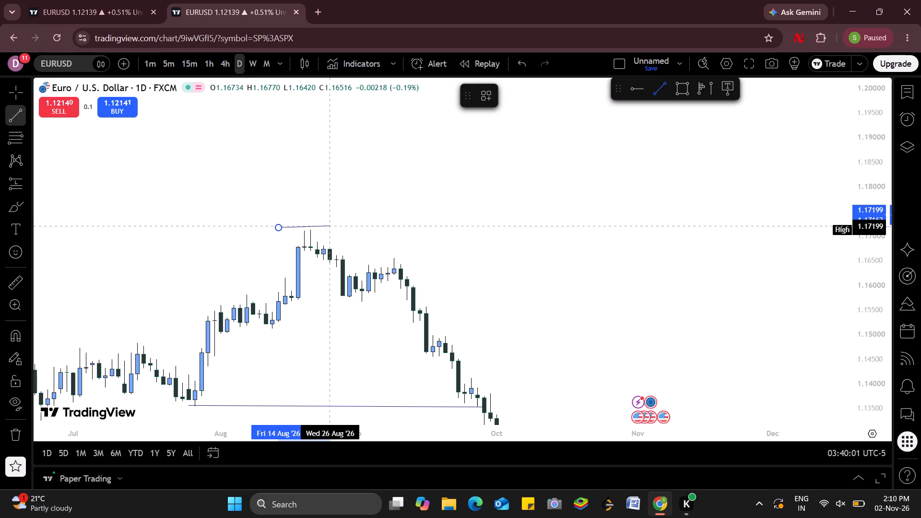
left_click_drag(330, 226, 330, 229)
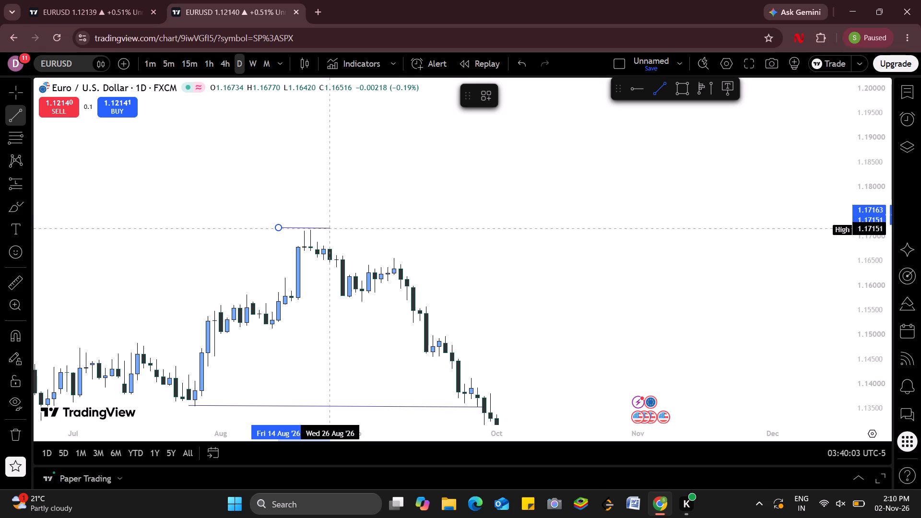
left_click_drag(330, 229, 331, 227)
left_click(331, 227)
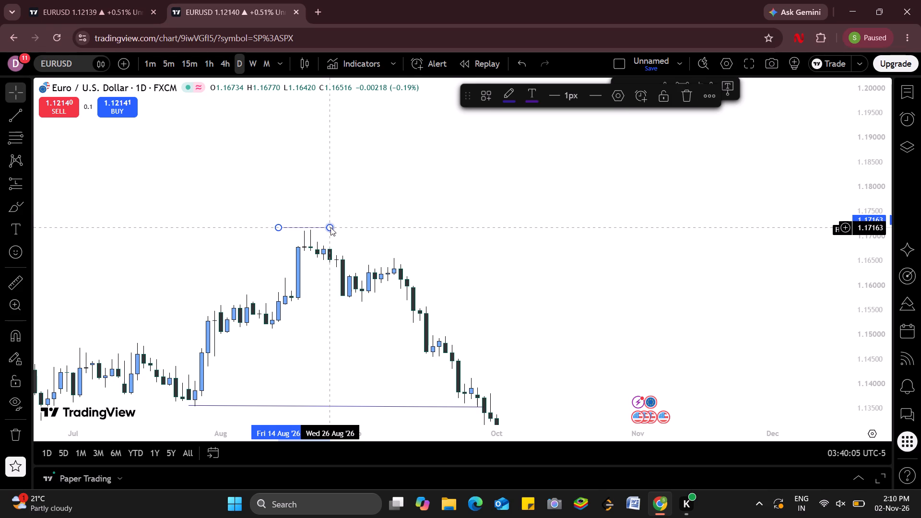
left_click(378, 223)
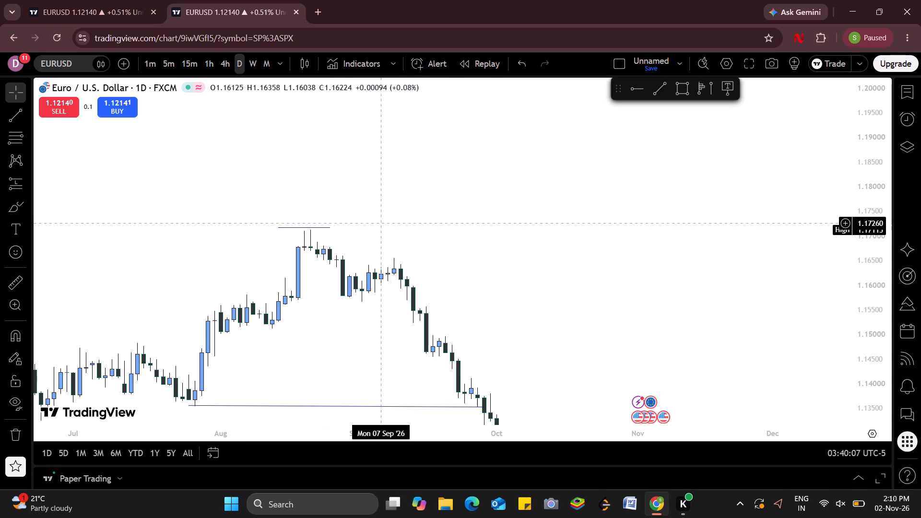
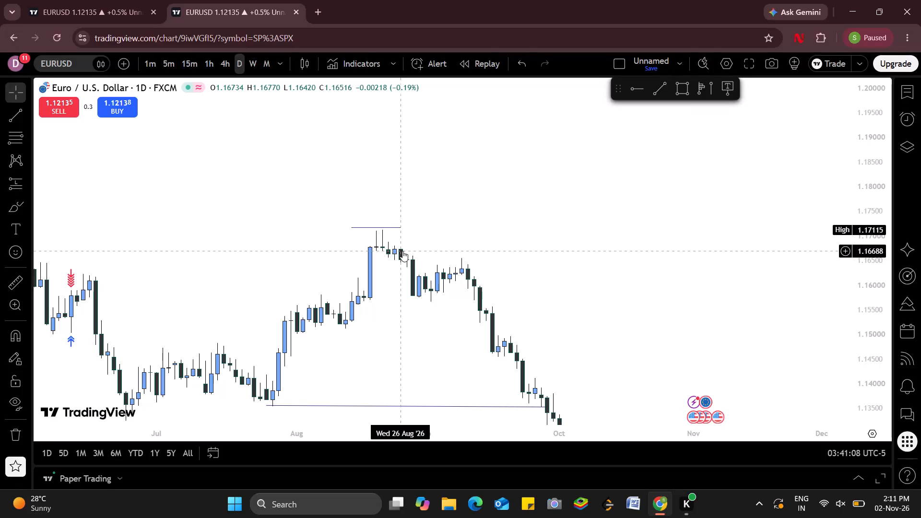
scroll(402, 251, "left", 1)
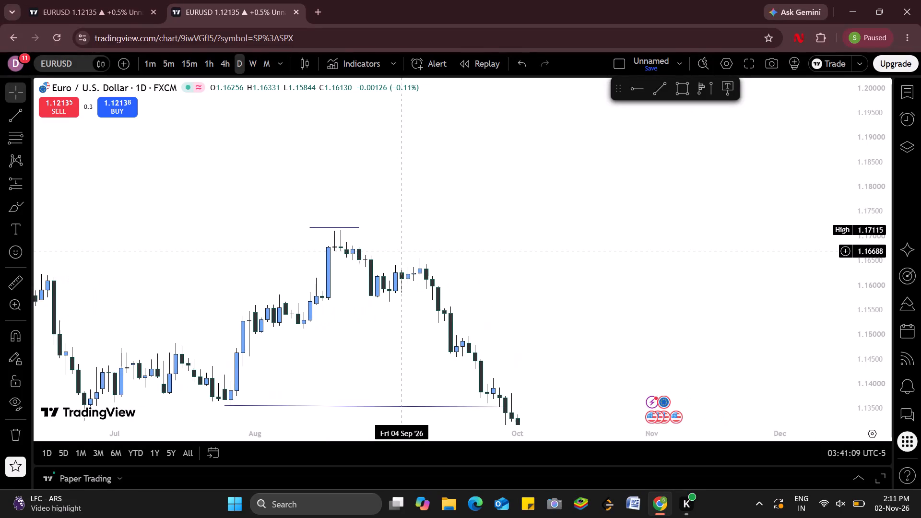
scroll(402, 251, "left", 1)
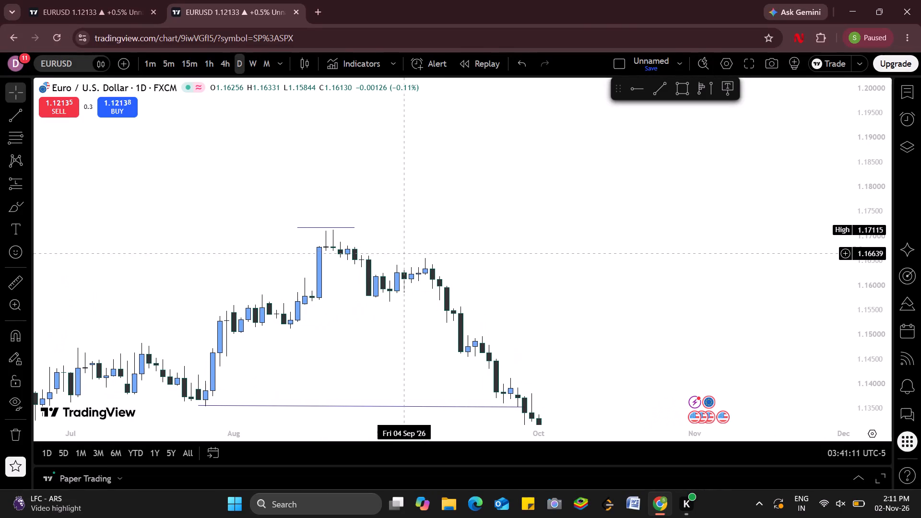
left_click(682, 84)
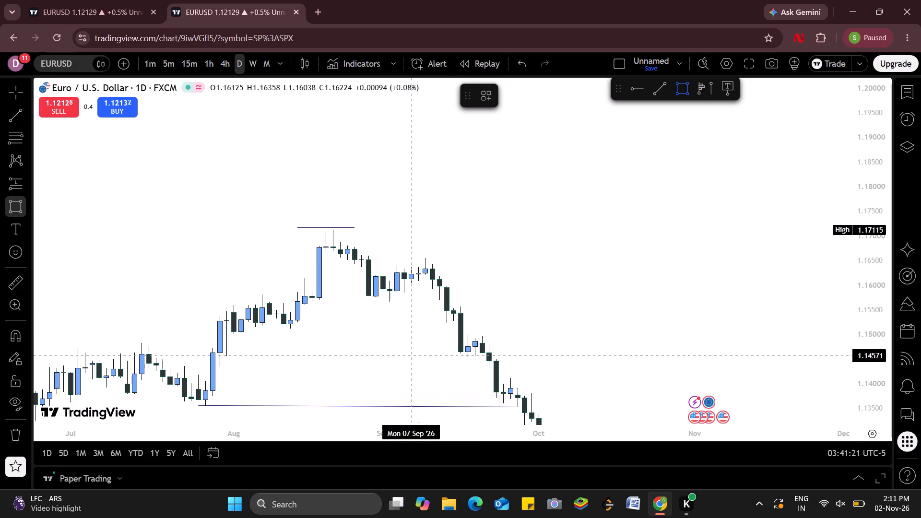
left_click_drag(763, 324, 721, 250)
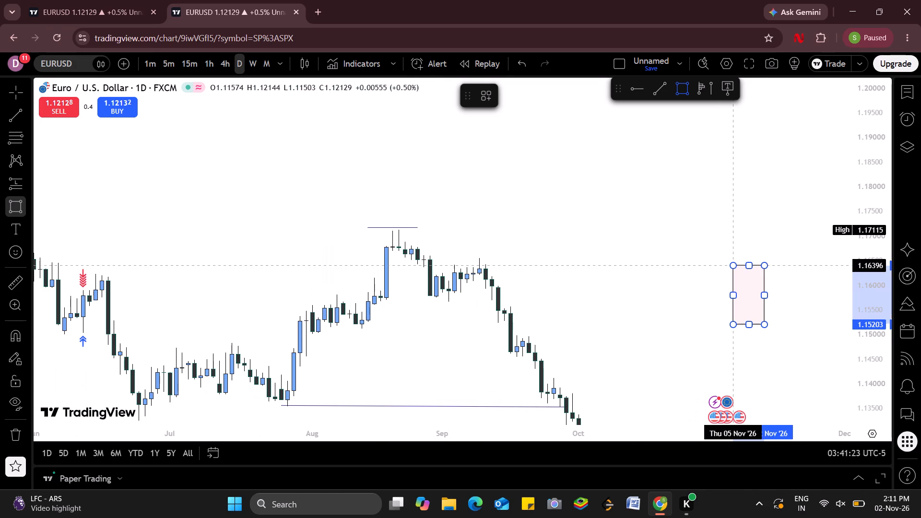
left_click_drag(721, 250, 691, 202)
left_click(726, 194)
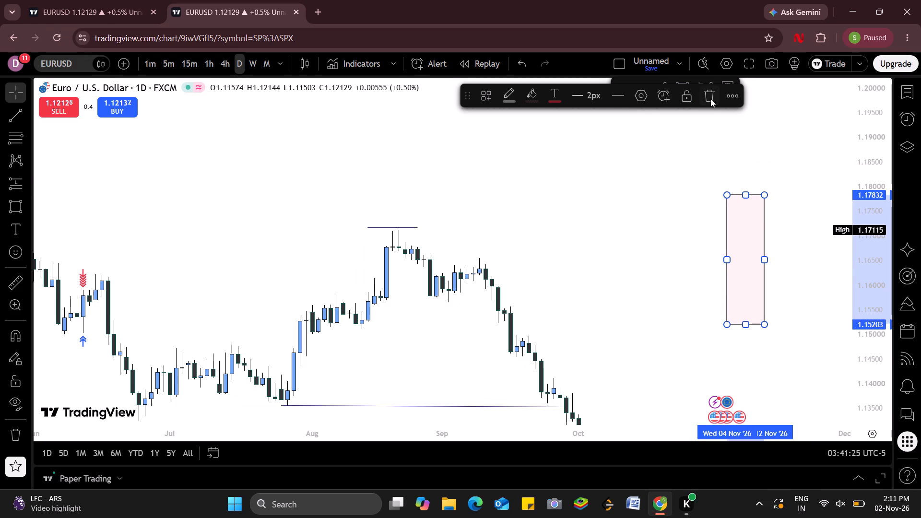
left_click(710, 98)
Draw a rectangle zone just below the July-low trendline, from 29 Sep at about 1.1321 to 14 Dec at about 1.1284.
left_click_drag(671, 245, 575, 111)
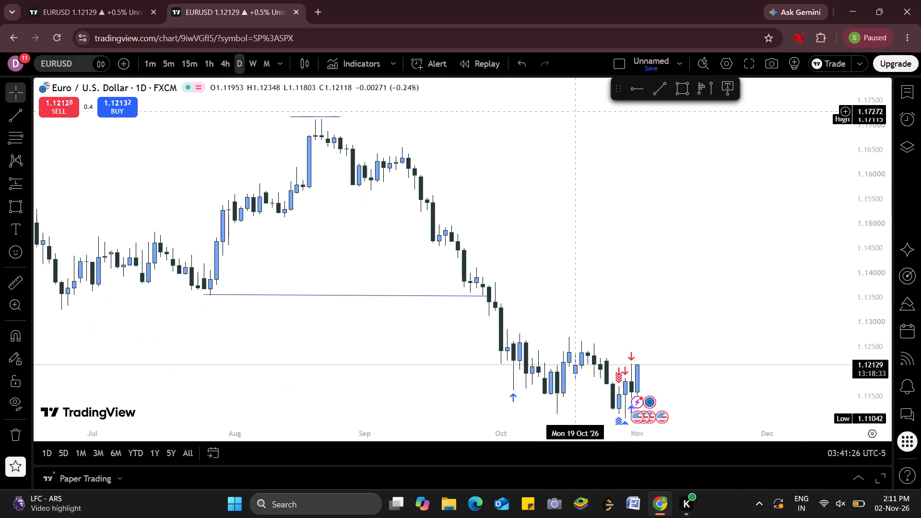
scroll(660, 166, "right", 1)
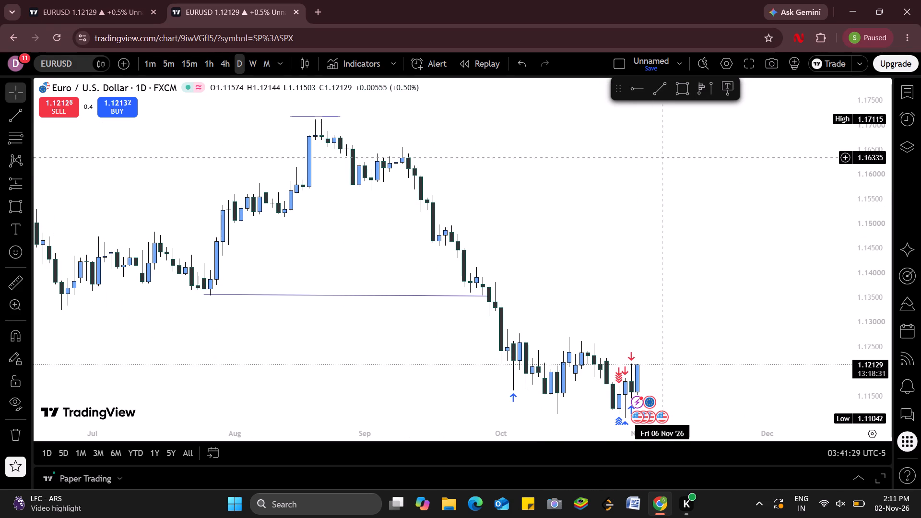
scroll(662, 133, "right", 1)
left_click(677, 92)
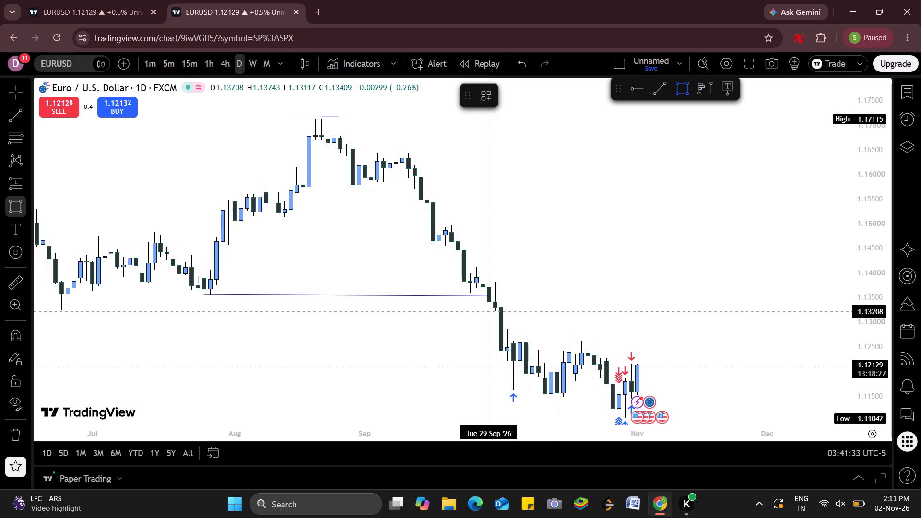
left_click_drag(489, 311, 874, 334)
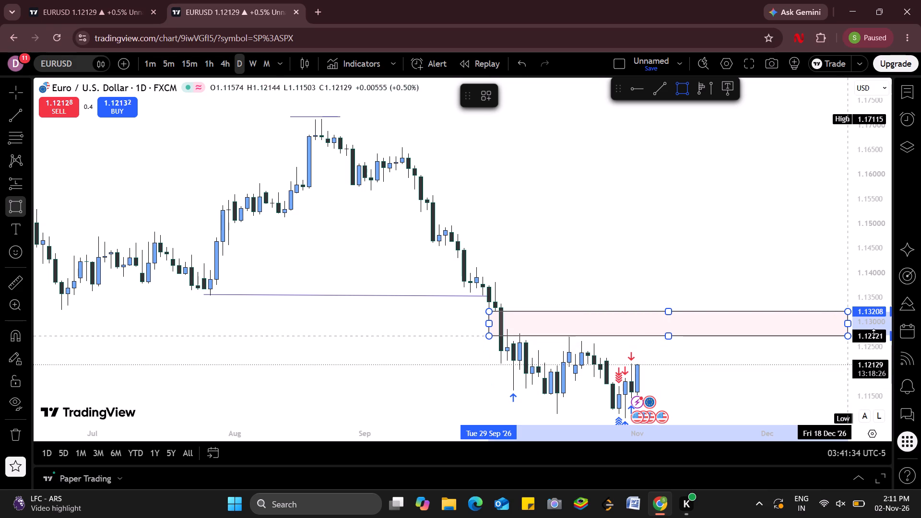
left_click_drag(874, 334, 874, 330)
left_click(874, 330)
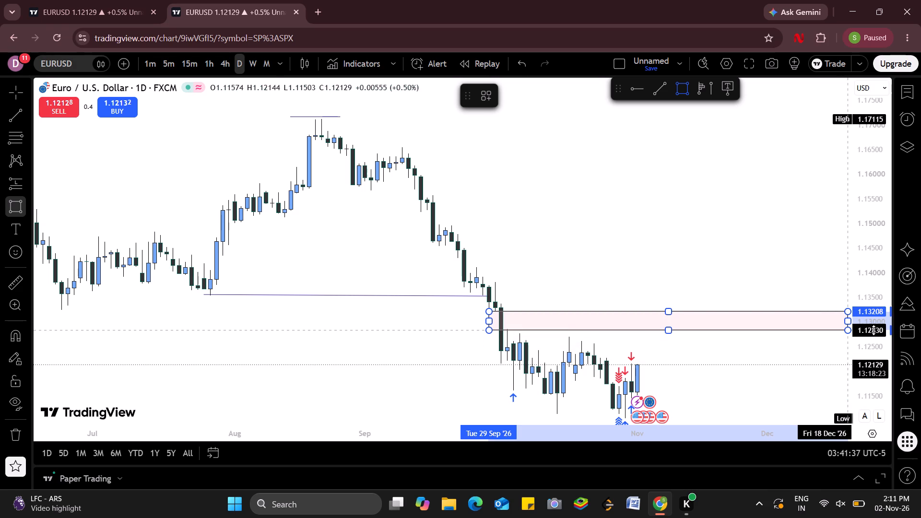
left_click(874, 330)
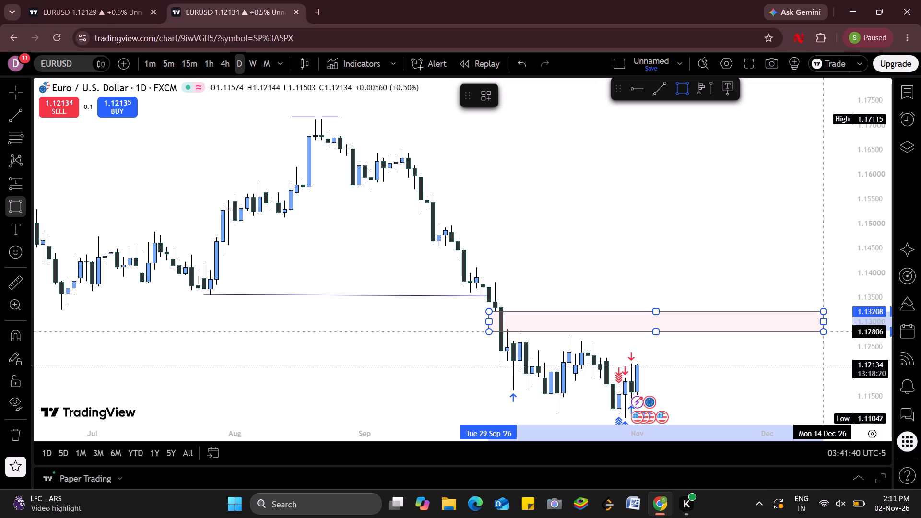
left_click(820, 330)
left_click(820, 330)
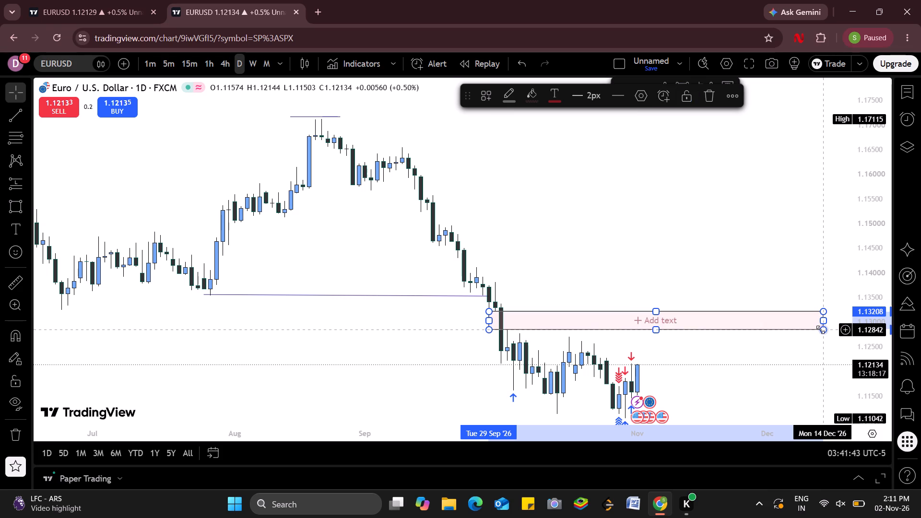
left_click(820, 330)
left_click(786, 247)
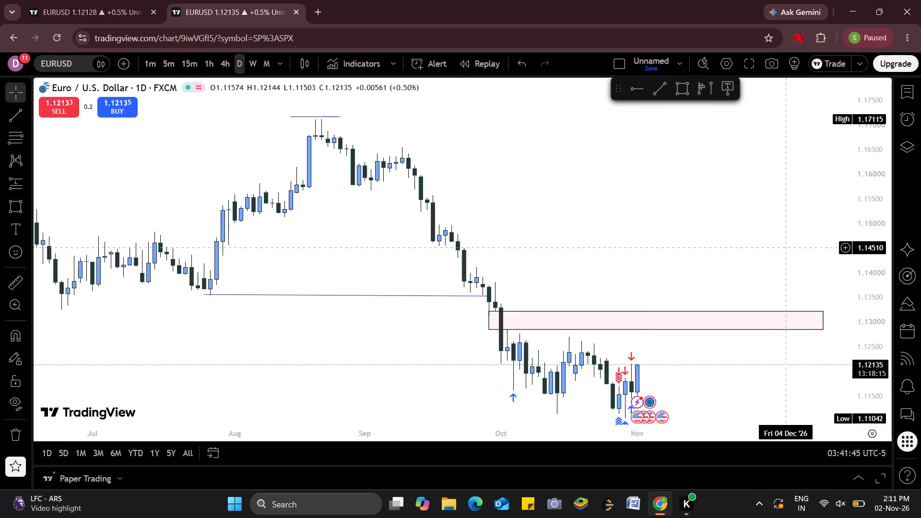
Draw a rectangle zone over the August swing high, from 7 Aug at about 1.1714 to 3 Dec at about 1.1591.
left_click_drag(786, 247, 757, 264)
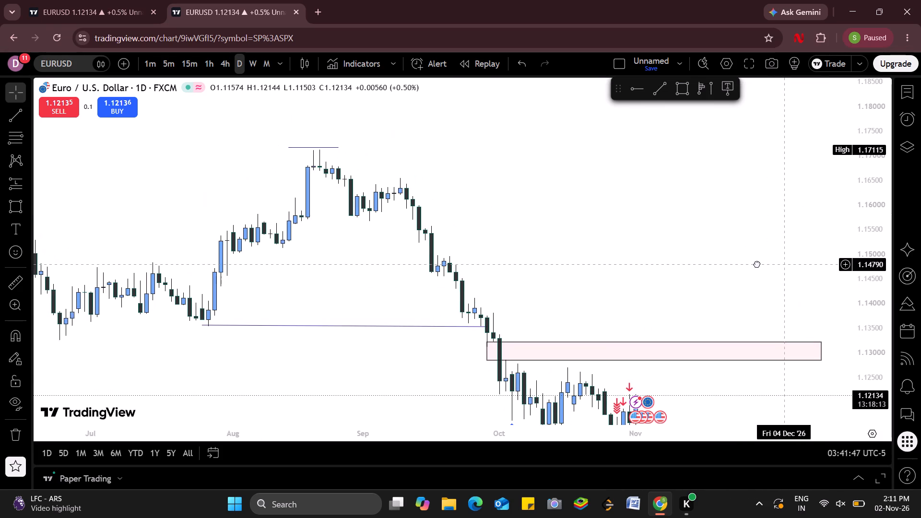
left_click_drag(757, 264, 754, 264)
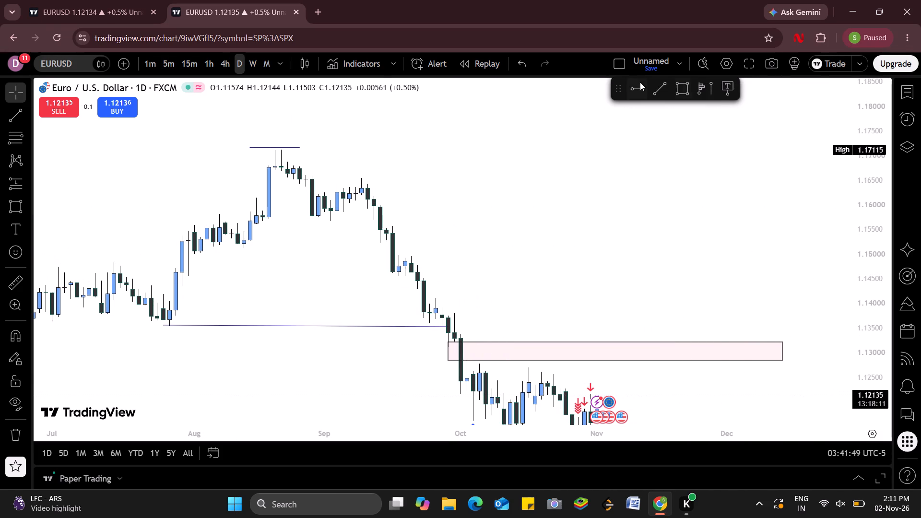
left_click_drag(543, 225, 474, 136)
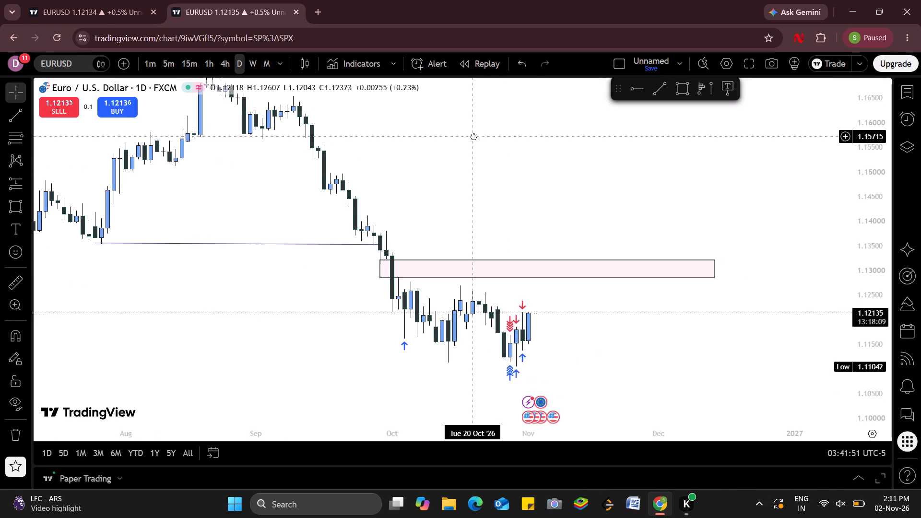
left_click_drag(474, 136, 543, 181)
left_click_drag(532, 173, 501, 136)
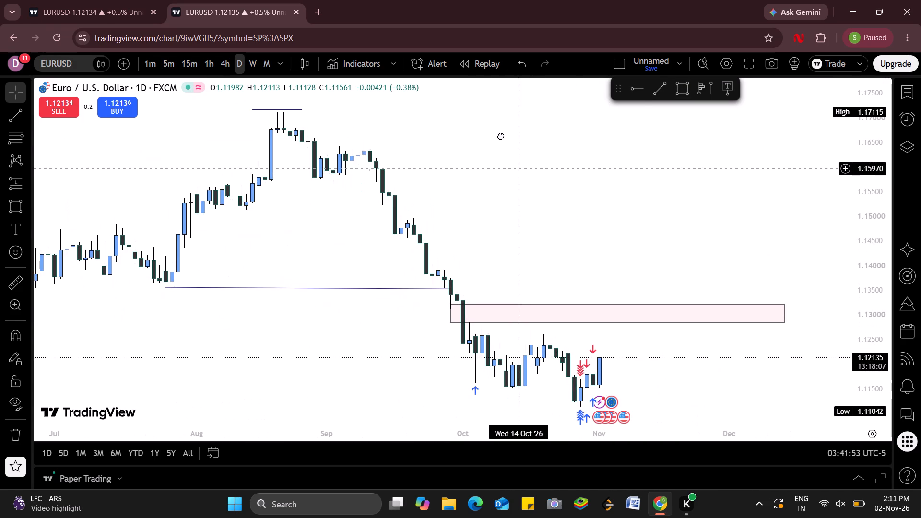
left_click_drag(501, 136, 516, 179)
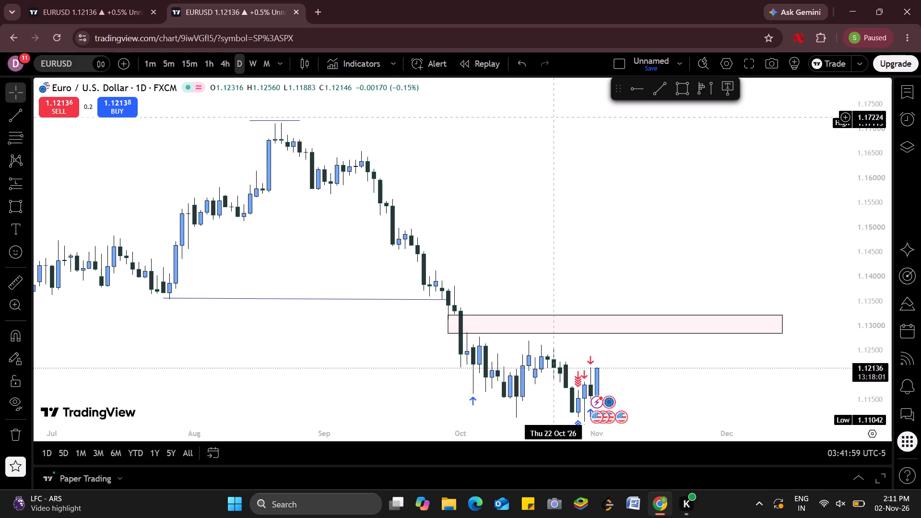
left_click(686, 85)
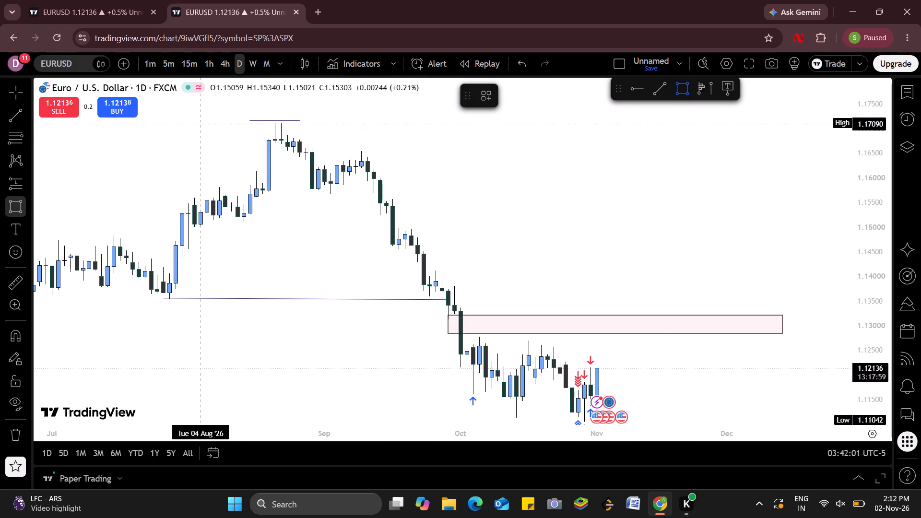
left_click_drag(217, 121, 622, 195)
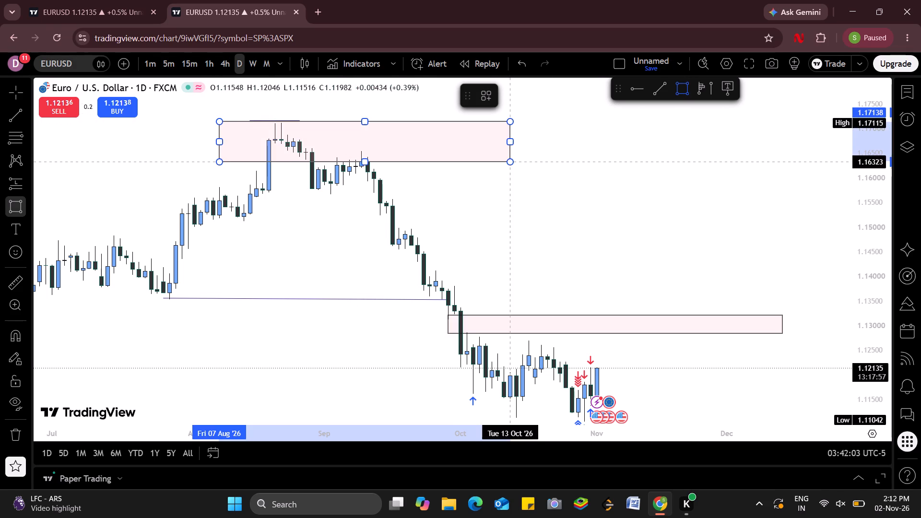
left_click_drag(622, 195, 787, 182)
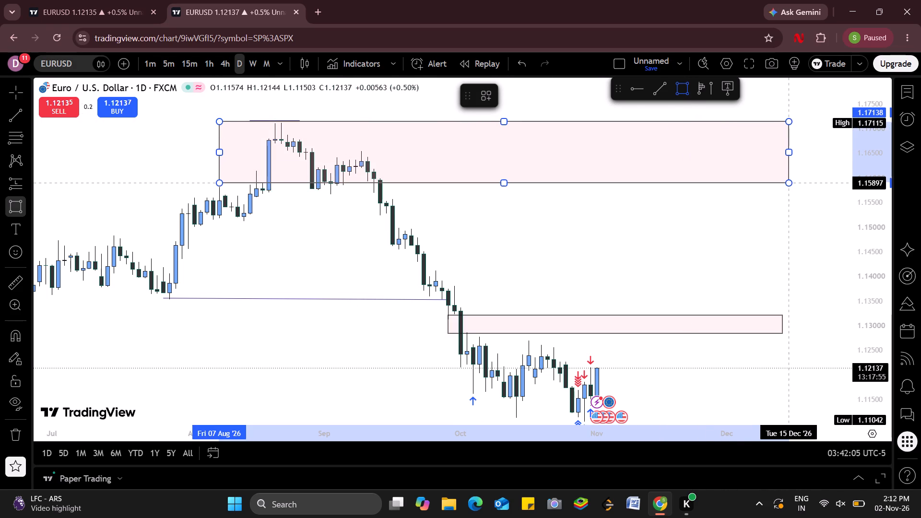
left_click_drag(787, 182, 800, 192)
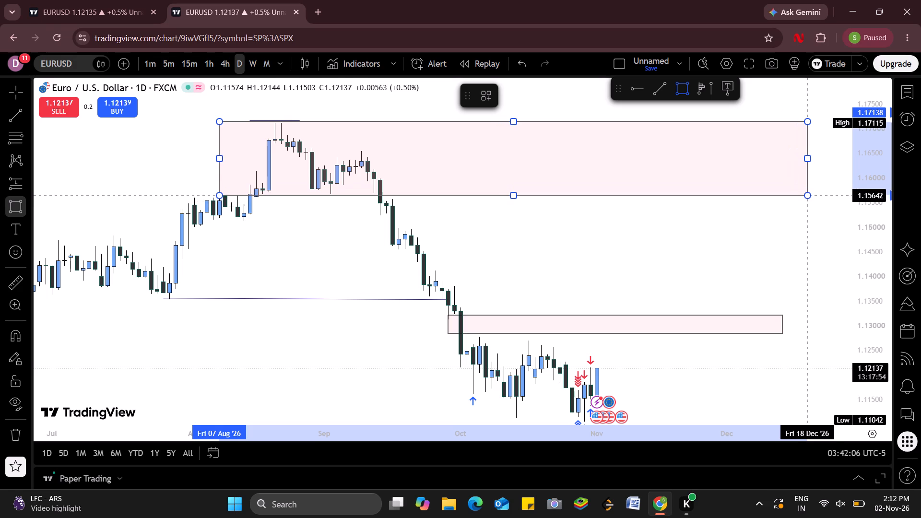
left_click_drag(800, 192, 749, 195)
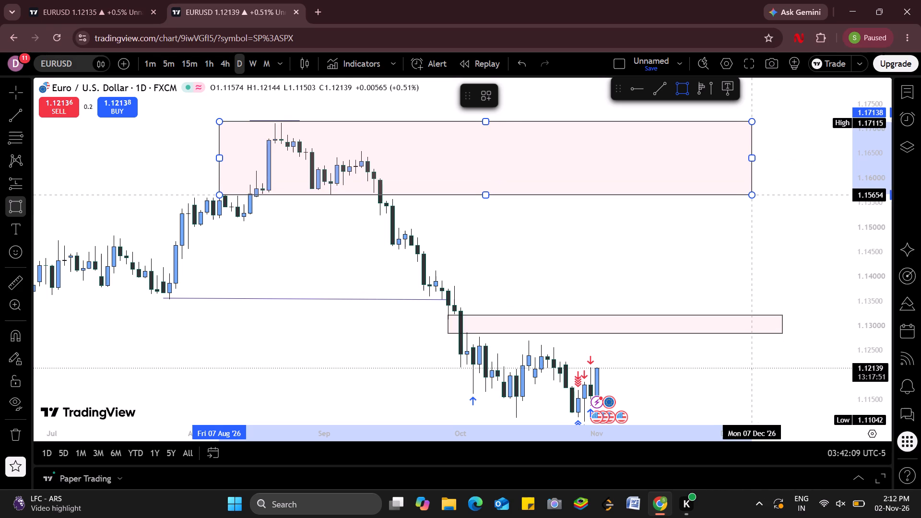
left_click_drag(749, 195, 739, 182)
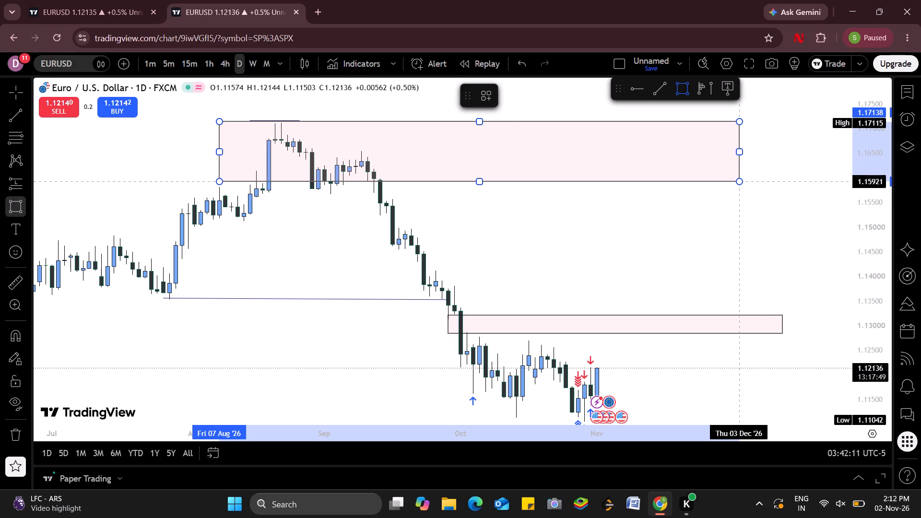
left_click_drag(739, 182, 740, 182)
left_click(740, 182)
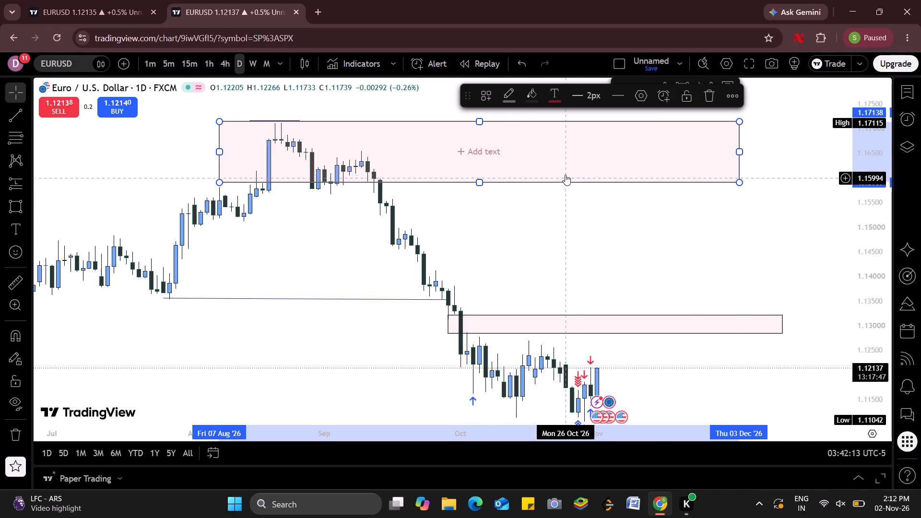
Lower the August-high rectangle's upper edge to about 1.1671 and its lower edge to about 1.1589.
left_click_drag(480, 119, 475, 138)
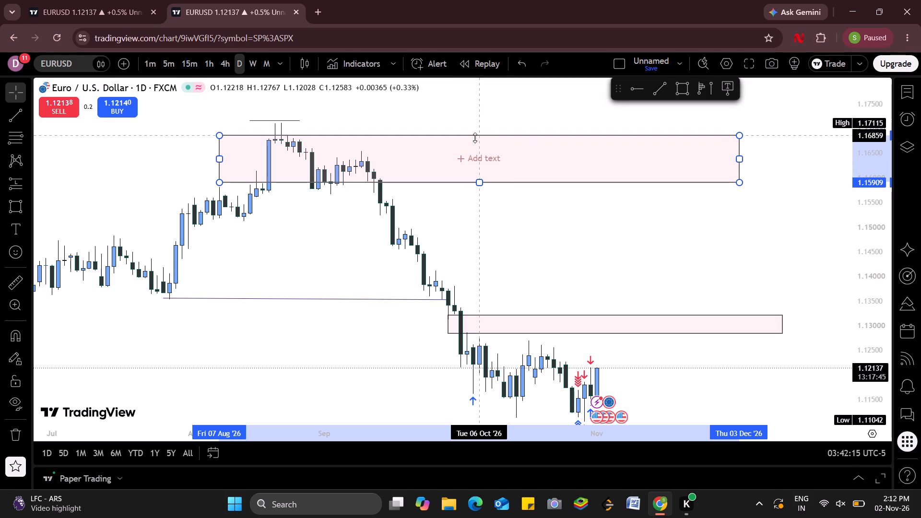
left_click_drag(475, 138, 472, 141)
left_click(472, 141)
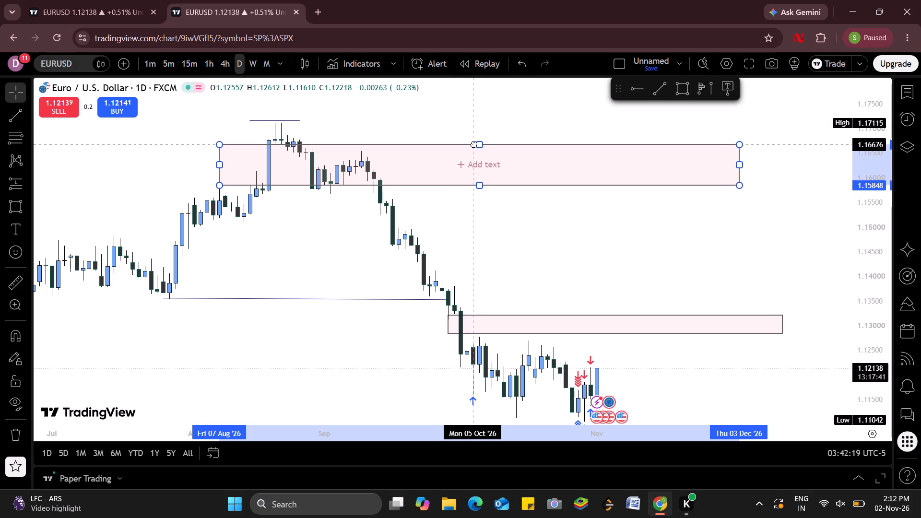
left_click(482, 181)
left_click(528, 218)
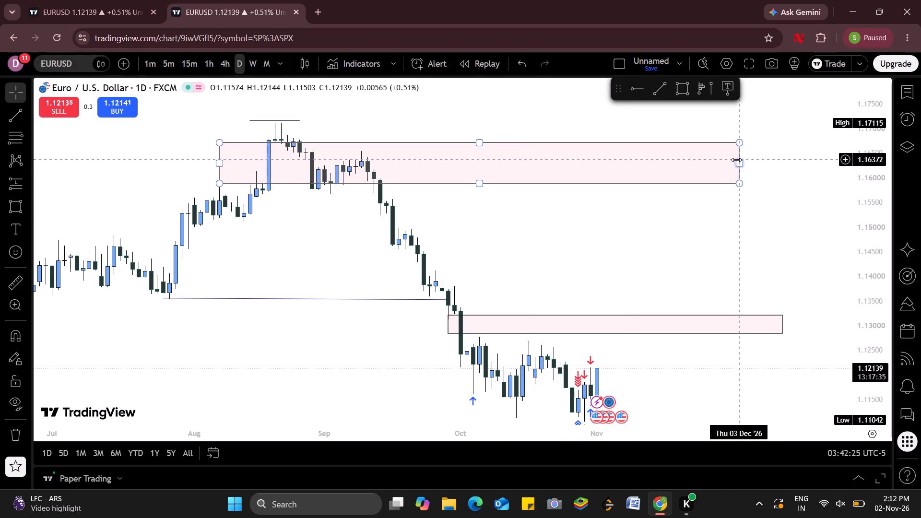
Narrow the August-high rectangle so it spans from 14 Aug to 14 Oct.
left_click_drag(738, 162, 538, 162)
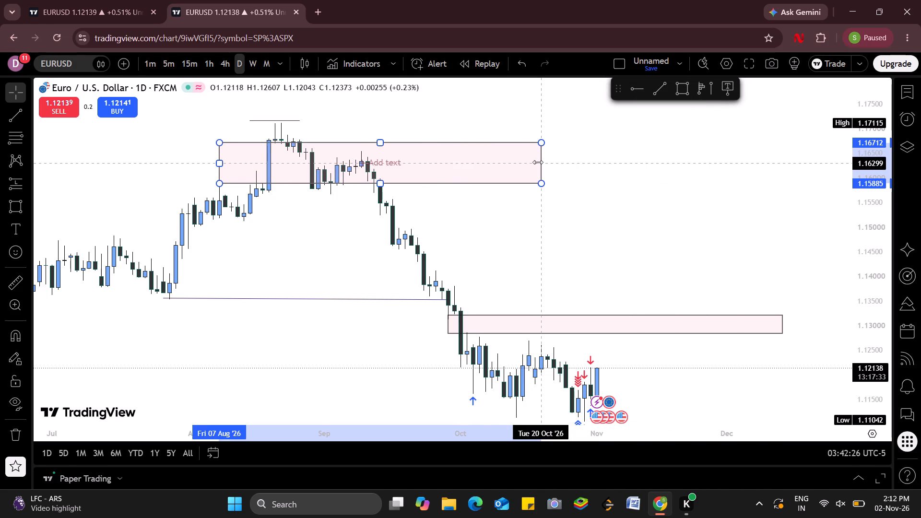
left_click_drag(538, 162, 519, 162)
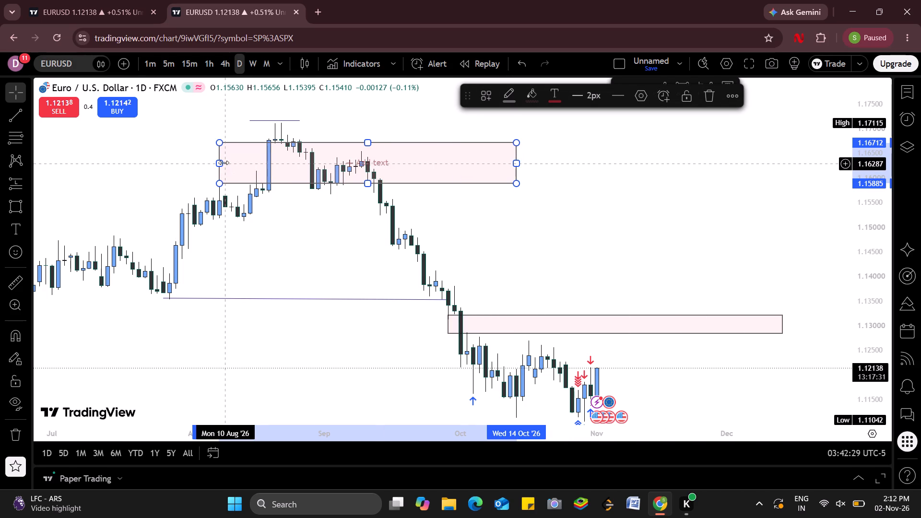
left_click_drag(222, 162, 247, 158)
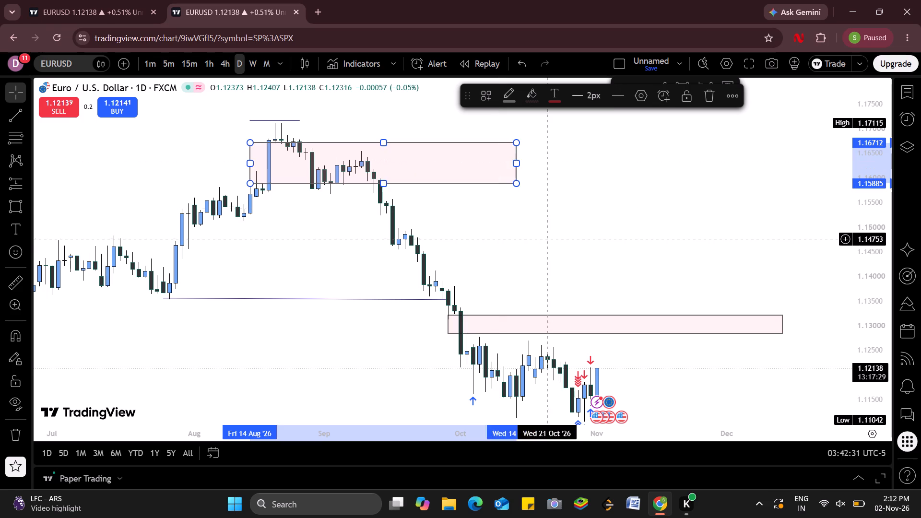
left_click(551, 240)
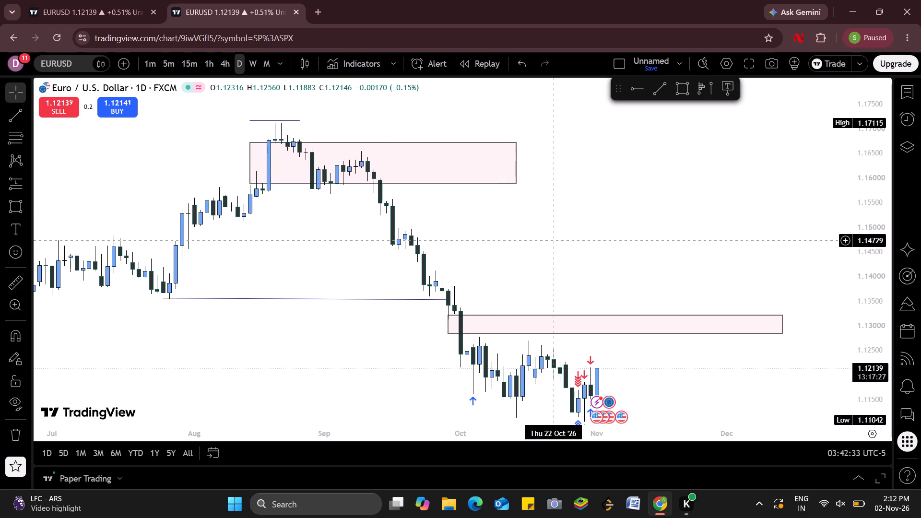
Delete the rectangle zone just below the July-low trendline.
scroll(538, 224, "left", 1)
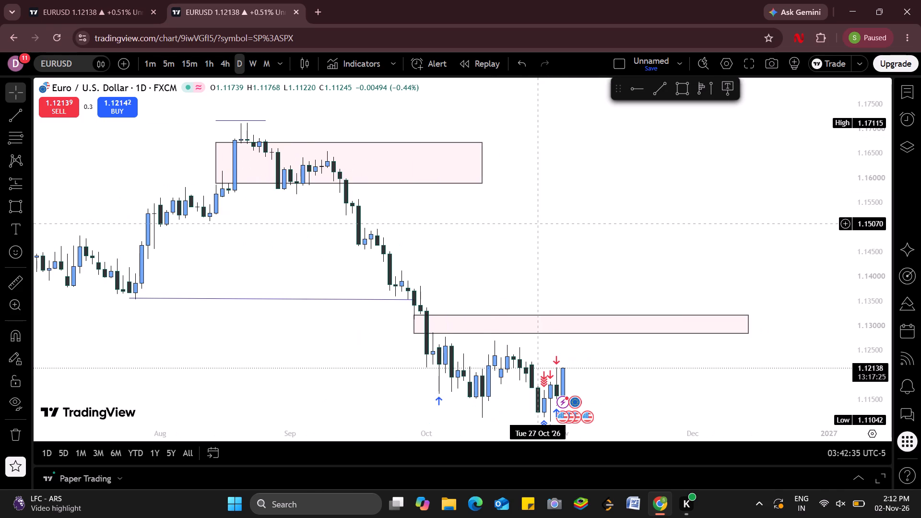
scroll(538, 224, "left", 1)
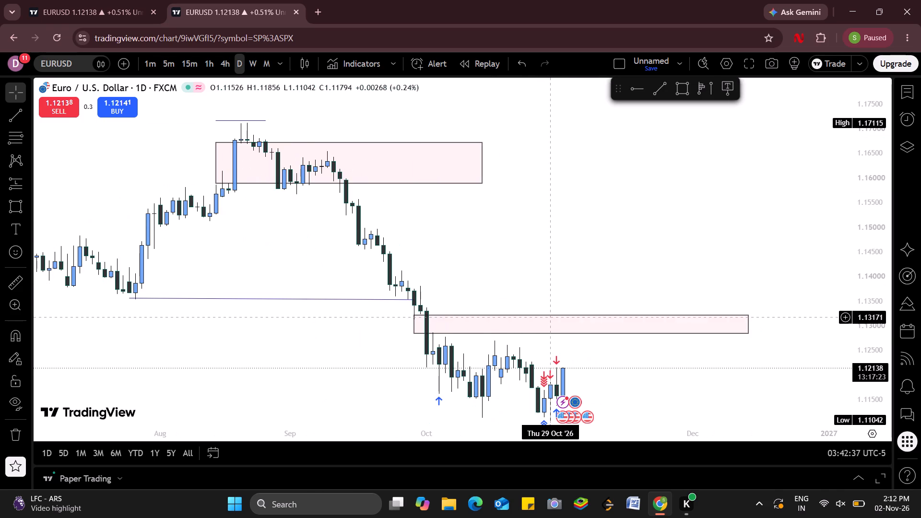
left_click(549, 314)
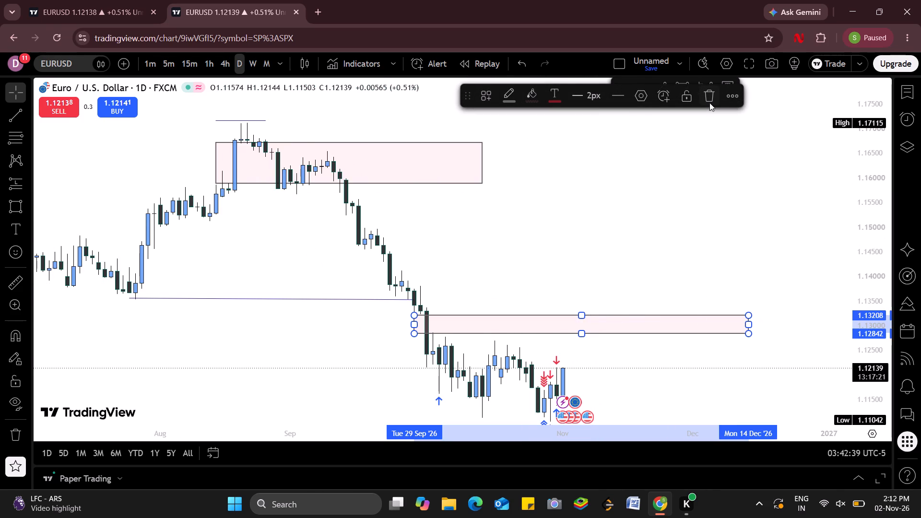
left_click(709, 103)
Switch the EURUSD chart to the 5-minute timeframe and auto-fit the price scale to the candles.
scroll(590, 240, "down", 1)
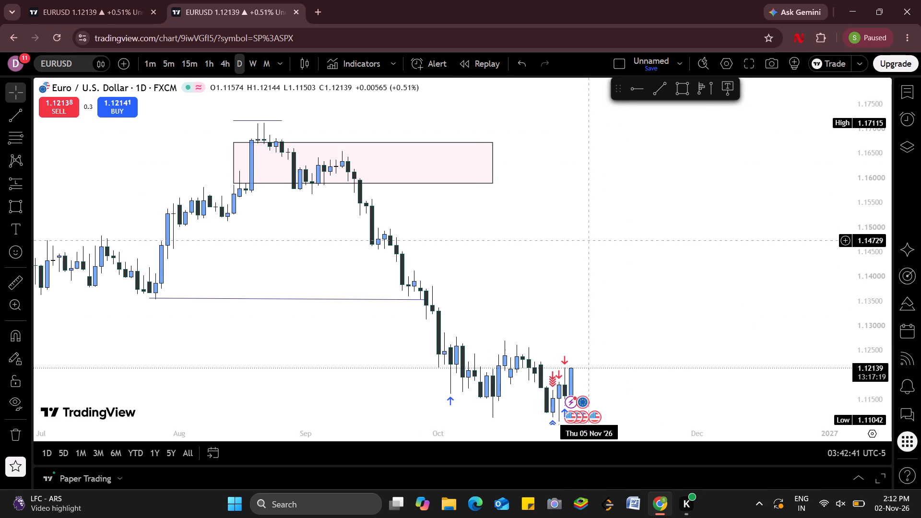
left_click_drag(590, 241, 559, 179)
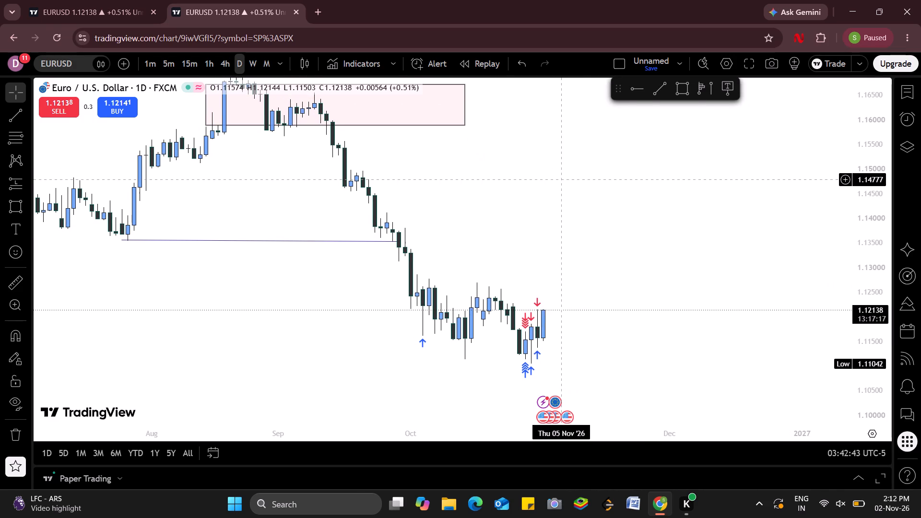
left_click(683, 87)
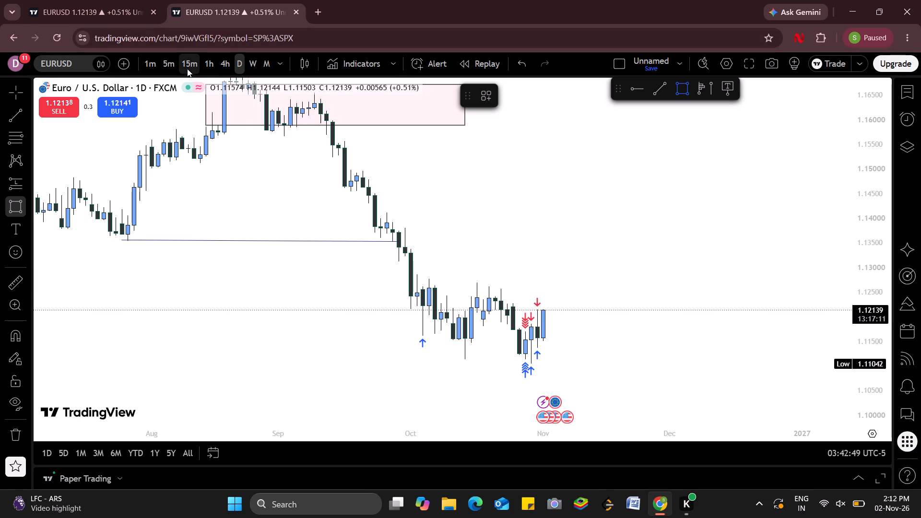
left_click(166, 60)
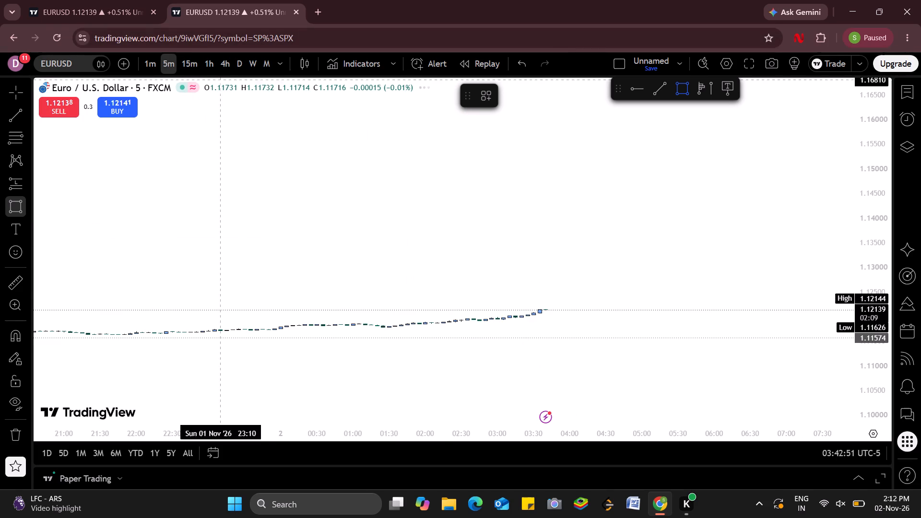
triple_click(859, 271)
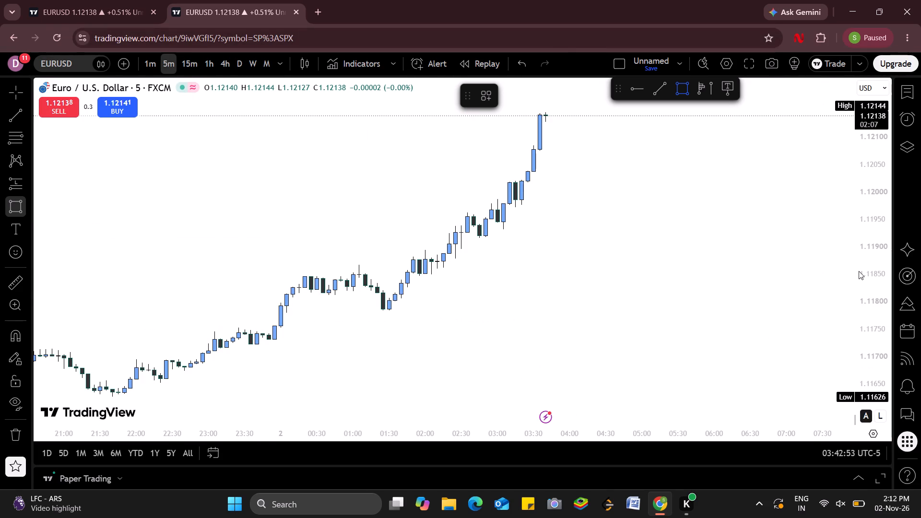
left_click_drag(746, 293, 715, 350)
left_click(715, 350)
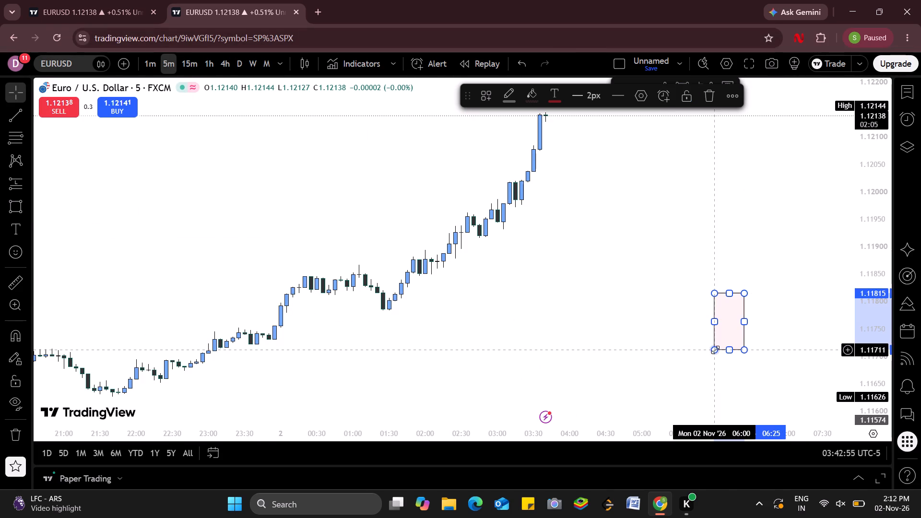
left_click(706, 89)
Examine the 5-minute EURUSD candles from the 1 Nov evening session through the 2 Nov rally for swing highs and lows.
left_click_drag(448, 343, 564, 316)
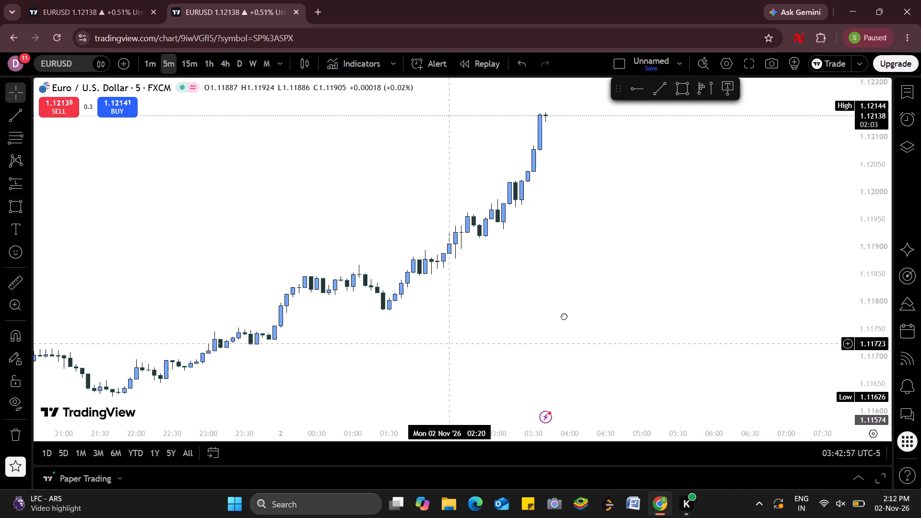
left_click_drag(564, 316, 476, 454)
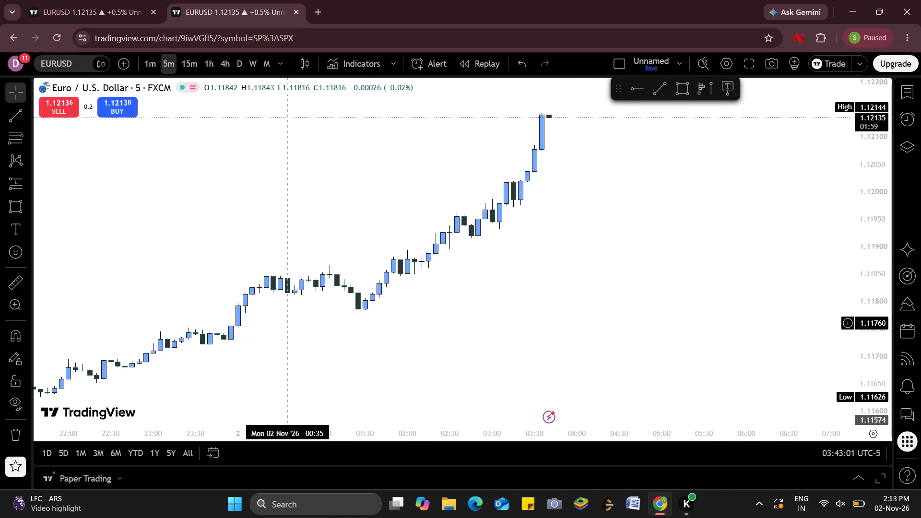
left_click_drag(284, 323, 759, 6)
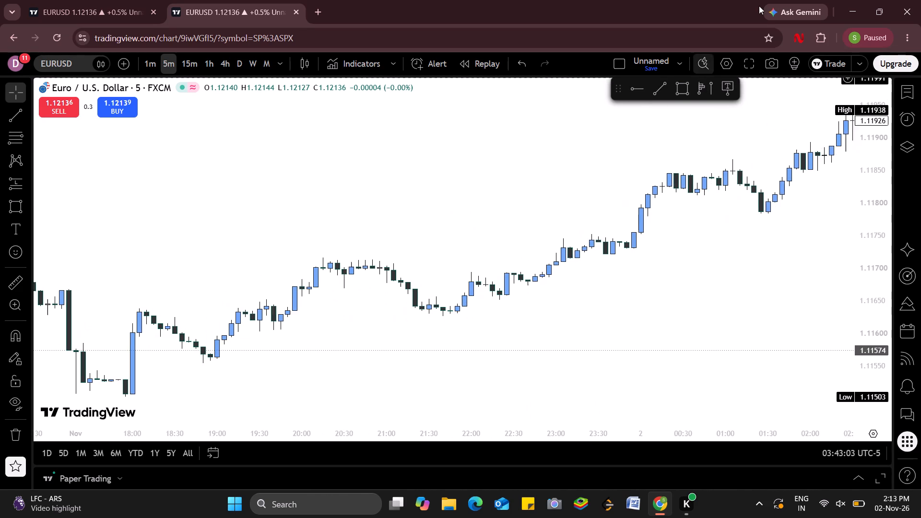
left_click_drag(759, 6, 388, 269)
left_click_drag(351, 277, 319, 267)
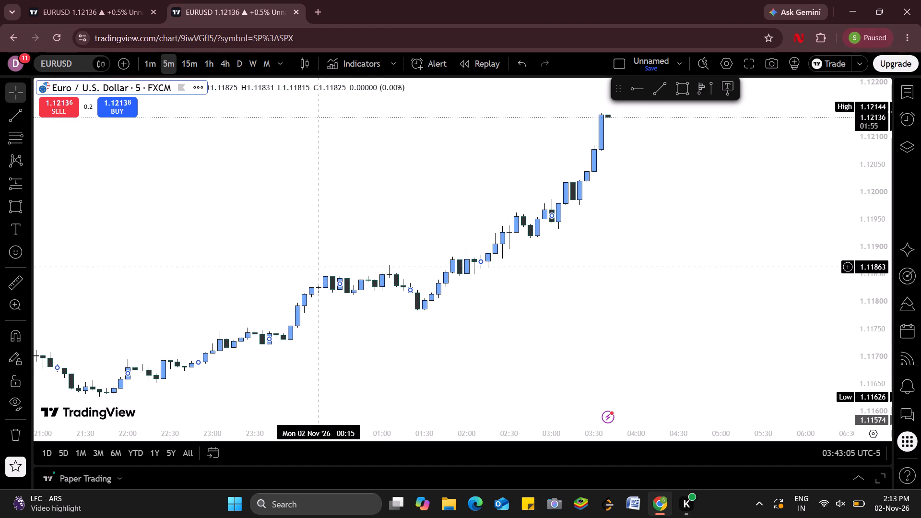
left_click_drag(870, 358, 876, 261)
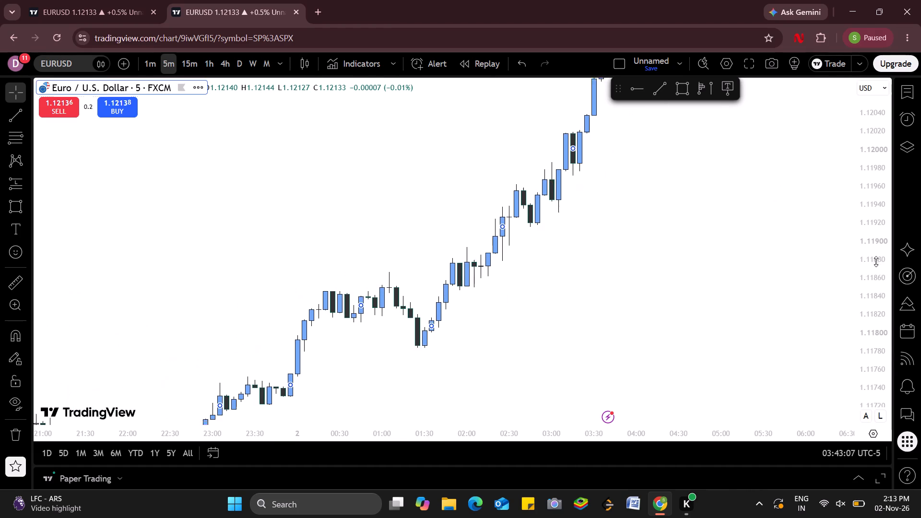
left_click_drag(876, 261, 876, 260)
left_click_drag(703, 355, 699, 328)
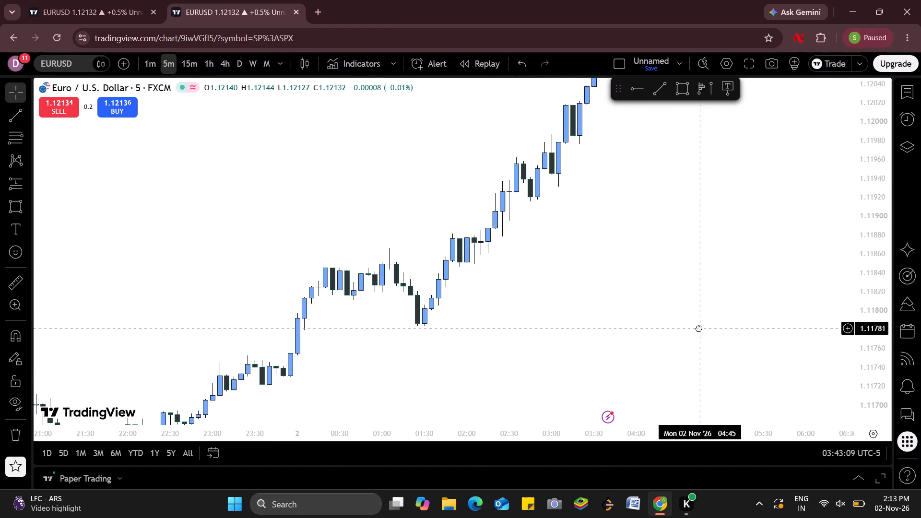
left_click_drag(699, 328, 484, 463)
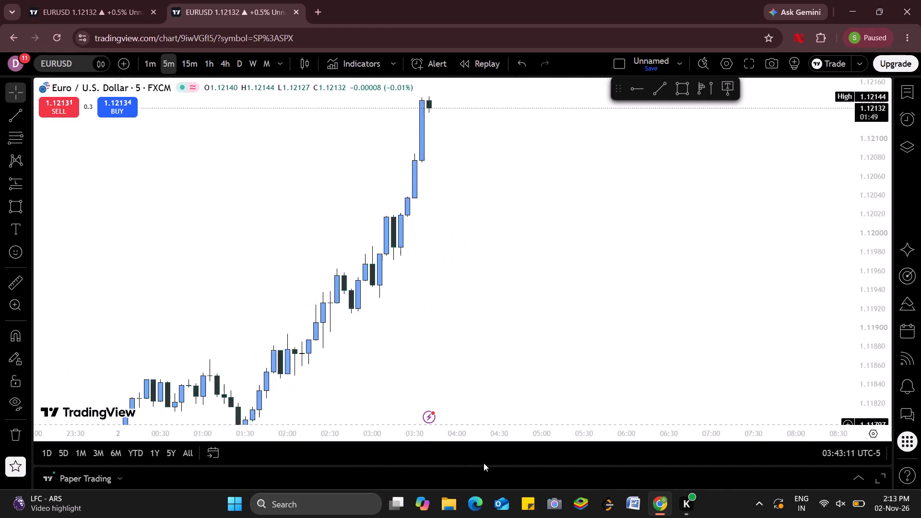
left_click_drag(484, 463, 920, 165)
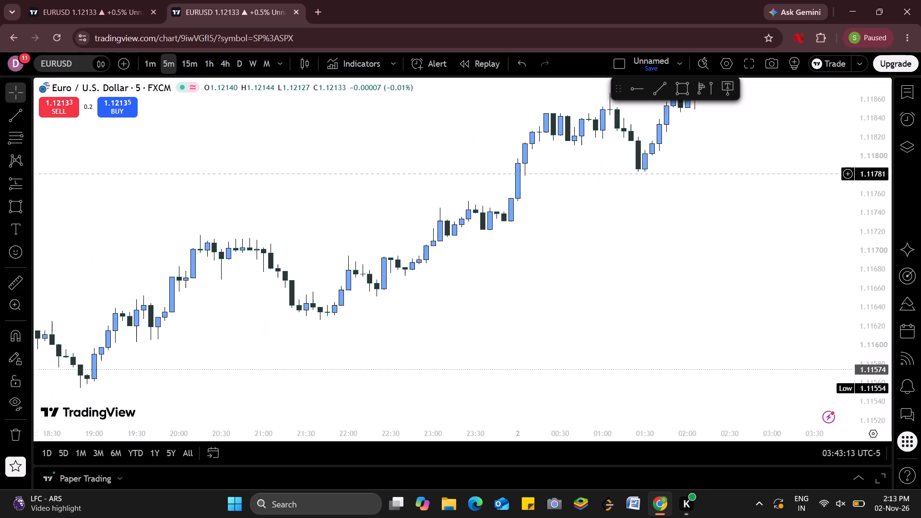
left_click_drag(920, 165, 896, 129)
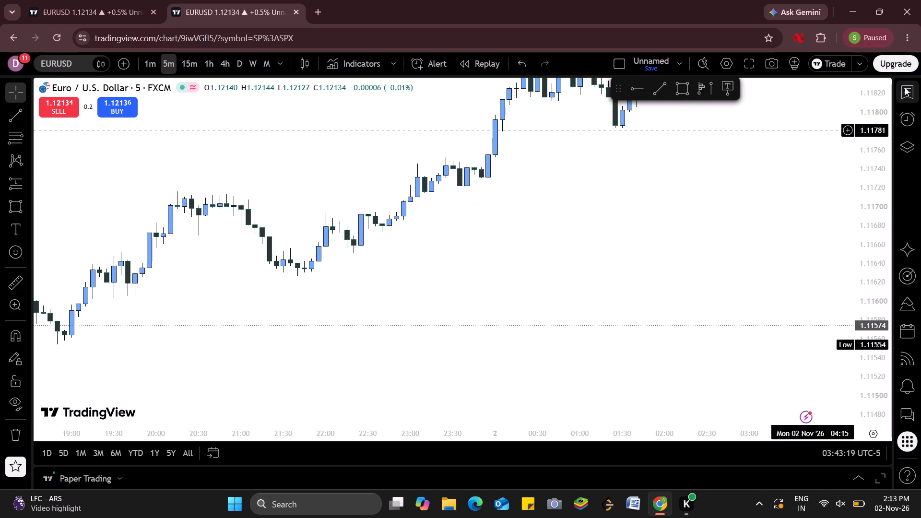
scroll(697, 152, "left", 1)
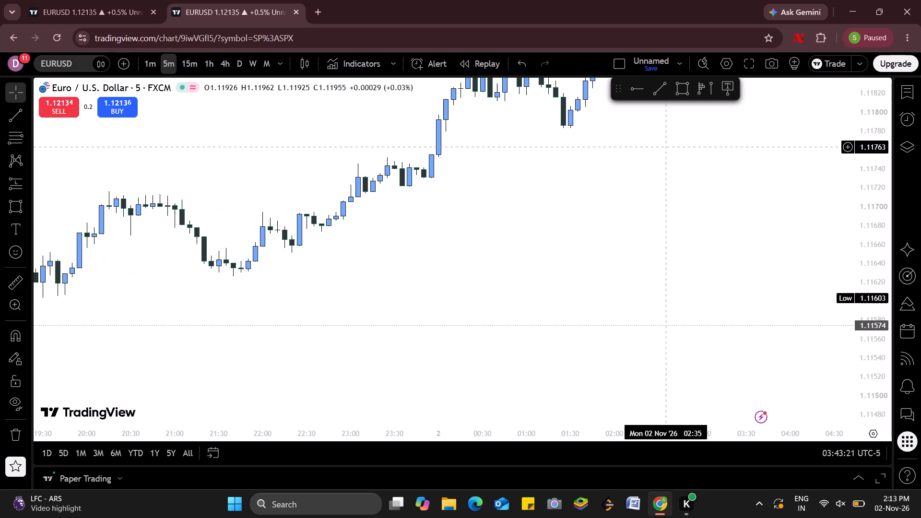
left_click_drag(666, 147, 283, 517)
left_click_drag(465, 268, 702, 59)
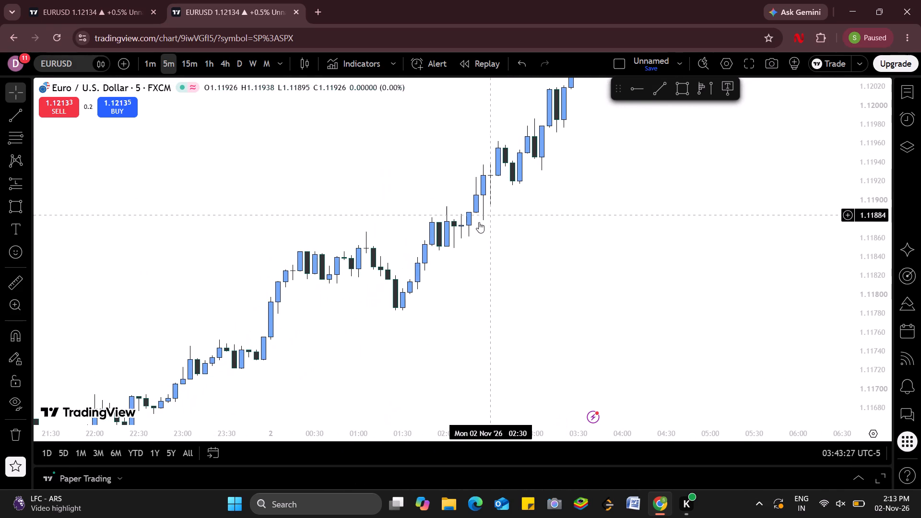
scroll(395, 320, "left", 2)
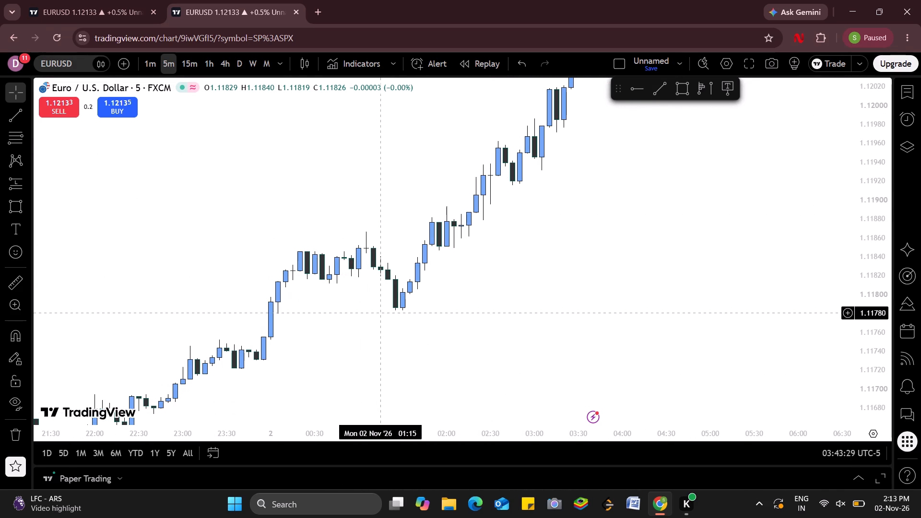
scroll(382, 313, "left", 1)
left_click_drag(361, 330, 487, 211)
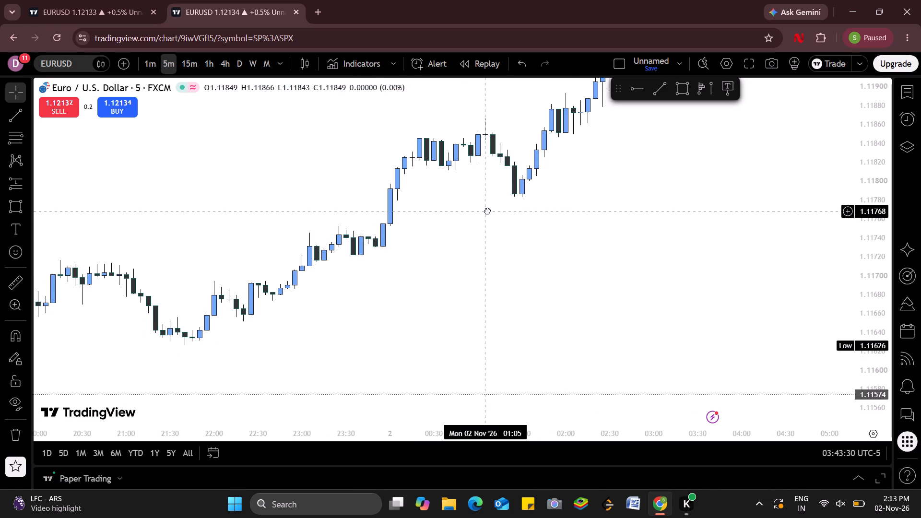
left_click_drag(487, 211, 354, 342)
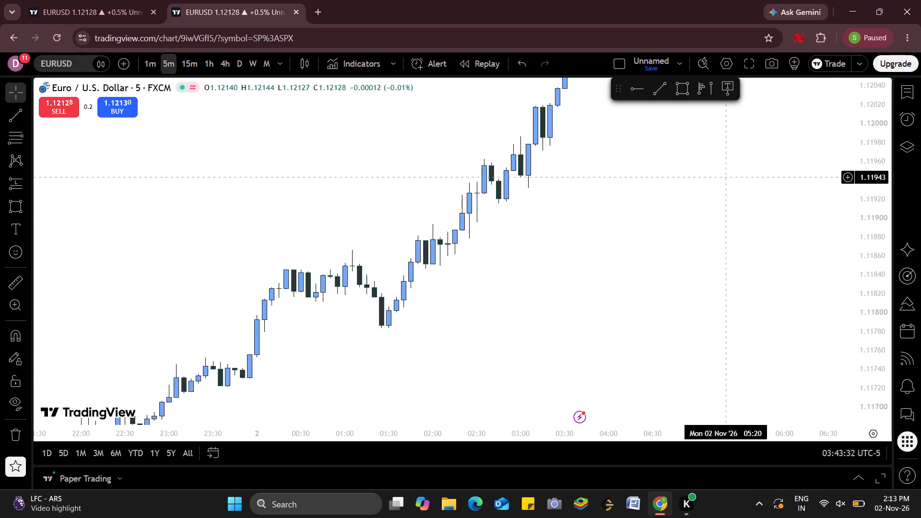
left_click_drag(886, 128, 833, 311)
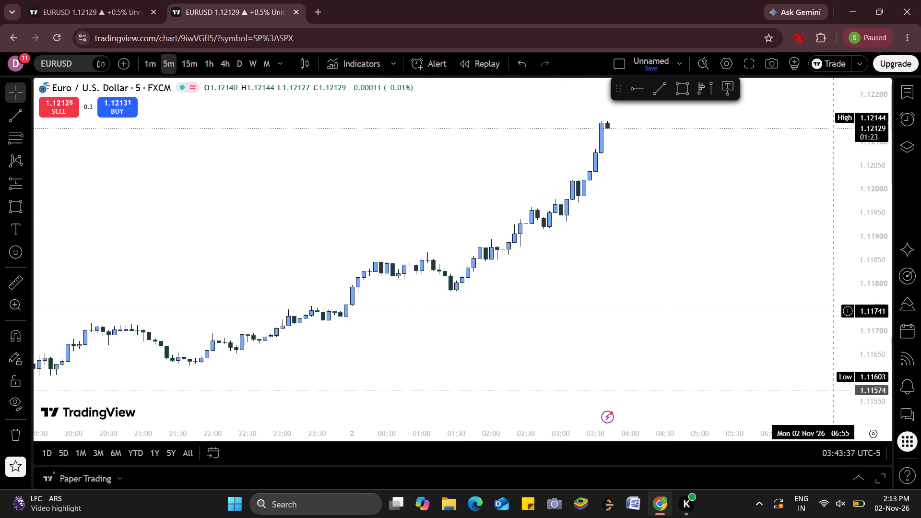
left_click_drag(833, 311, 826, 113)
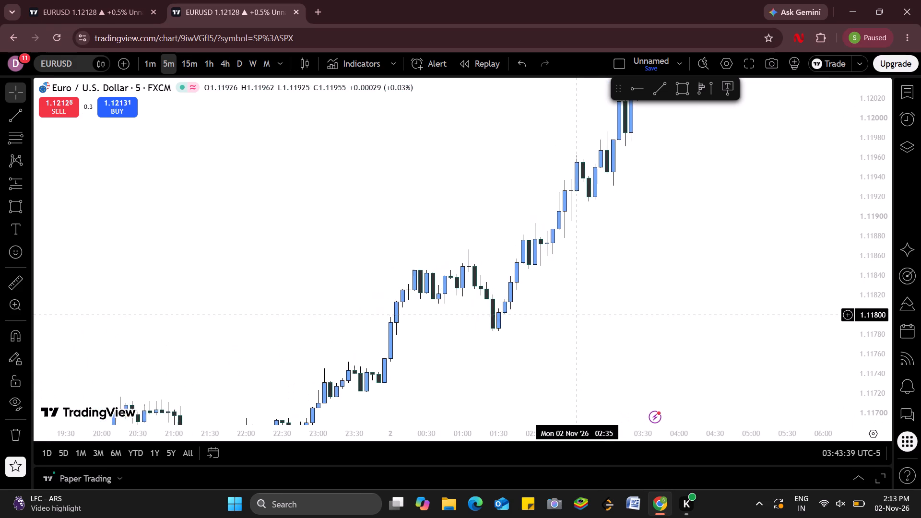
Draw a near-horizontal trendline at the 2 Nov 01:30 swing low, from 00:00 to 01:30 at about 1.1178.
left_click(667, 88)
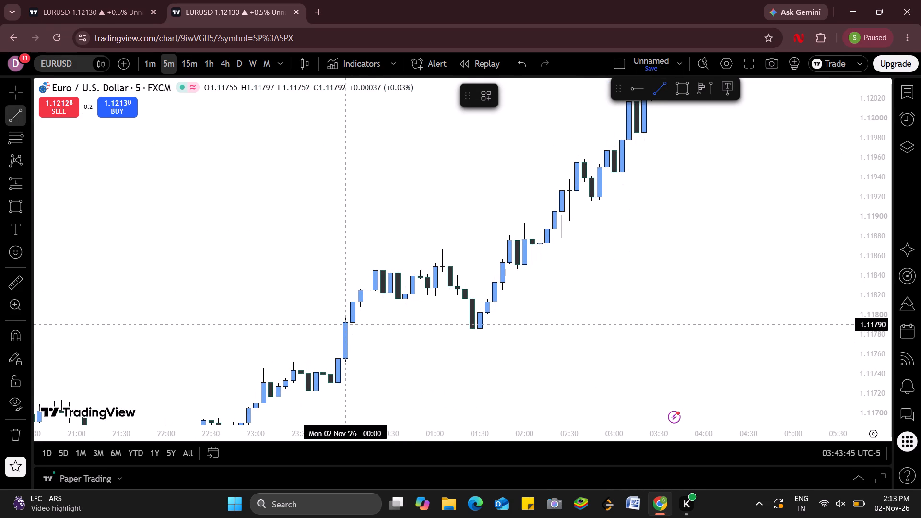
left_click_drag(346, 333, 371, 334)
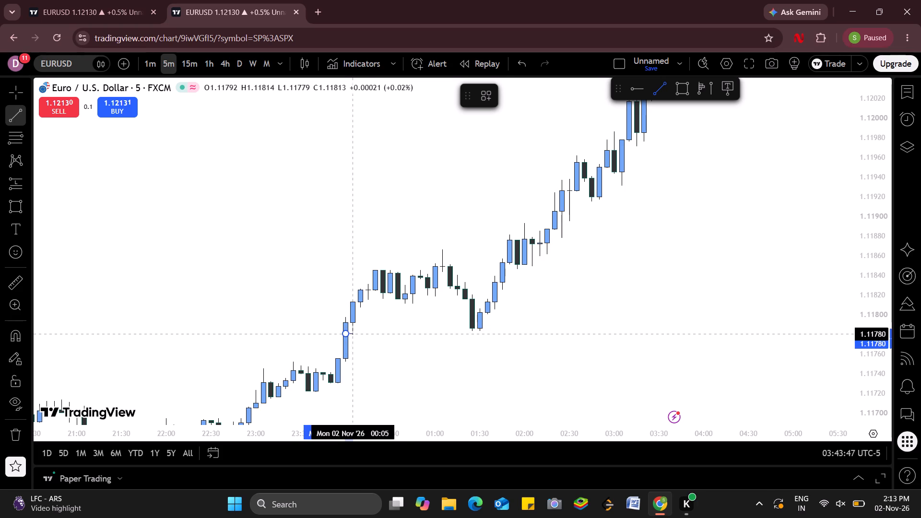
left_click_drag(371, 334, 487, 332)
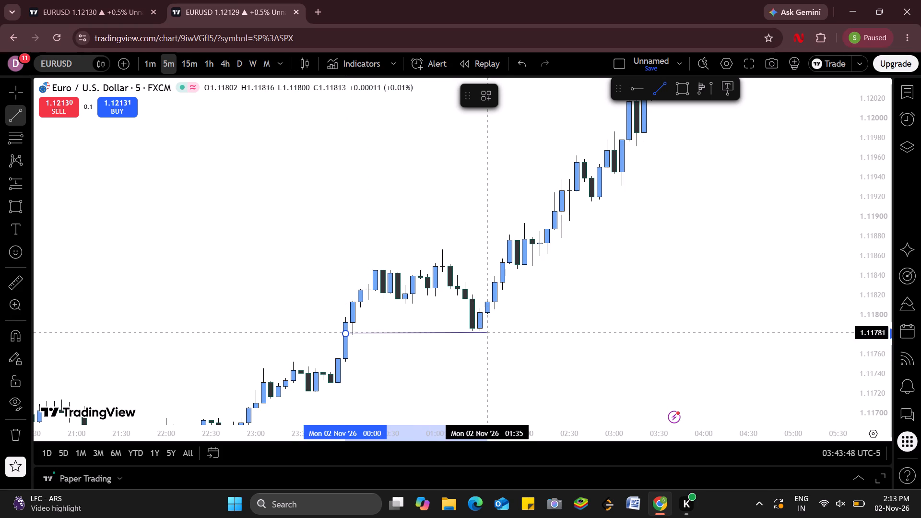
left_click_drag(487, 332, 479, 333)
left_click(479, 333)
left_click(505, 346)
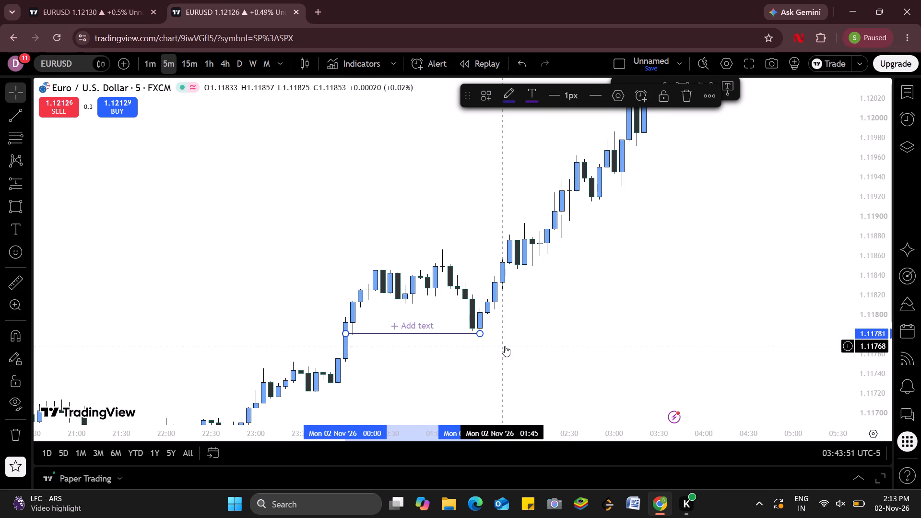
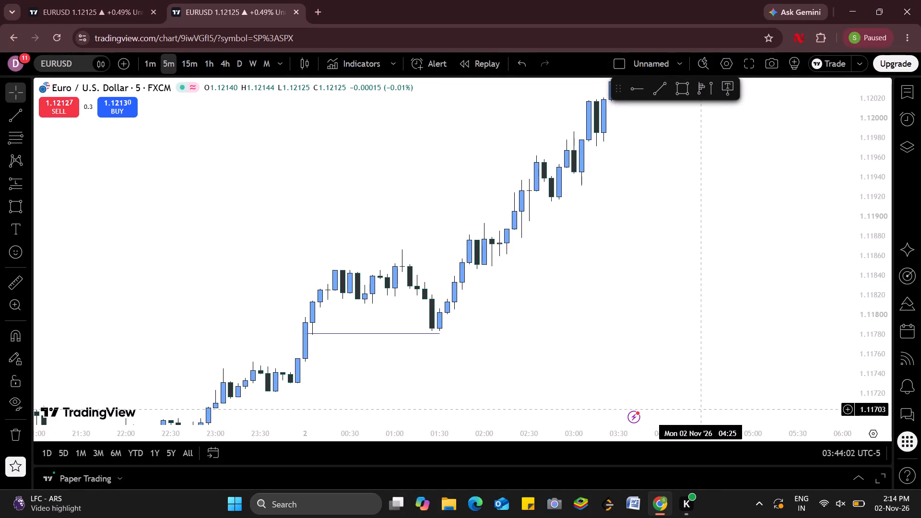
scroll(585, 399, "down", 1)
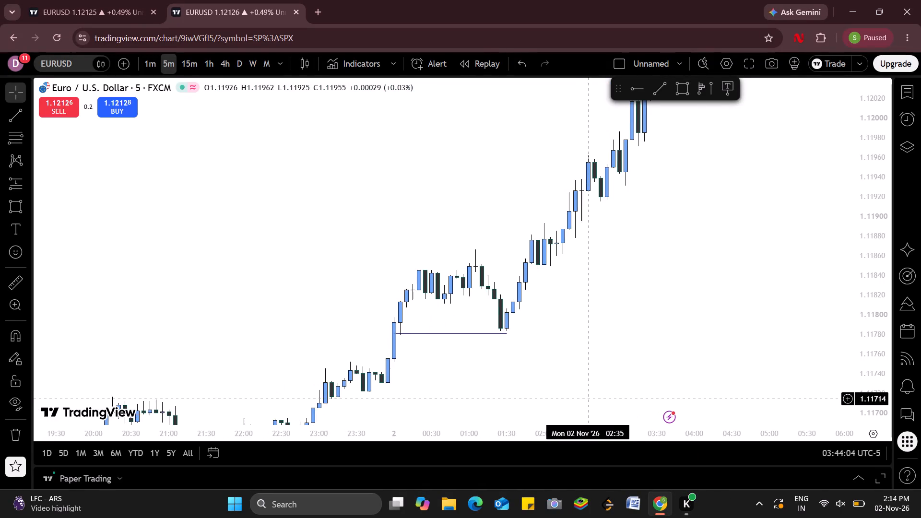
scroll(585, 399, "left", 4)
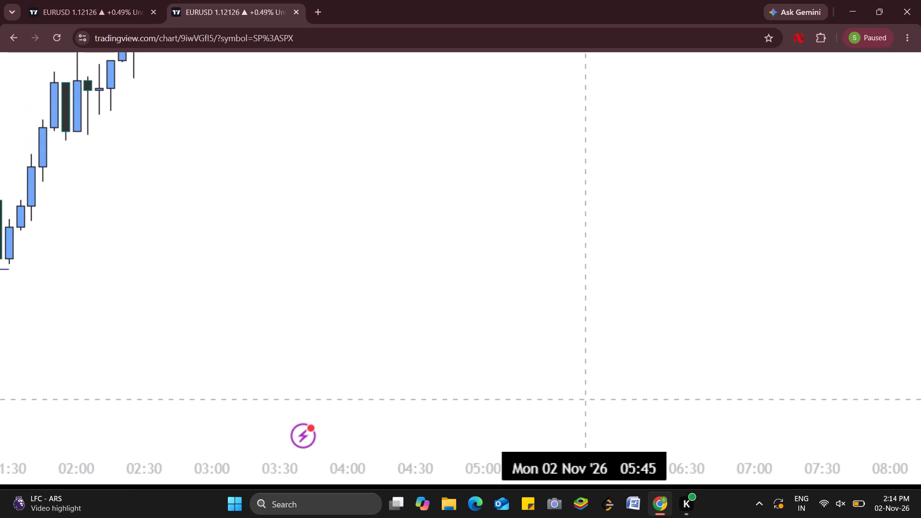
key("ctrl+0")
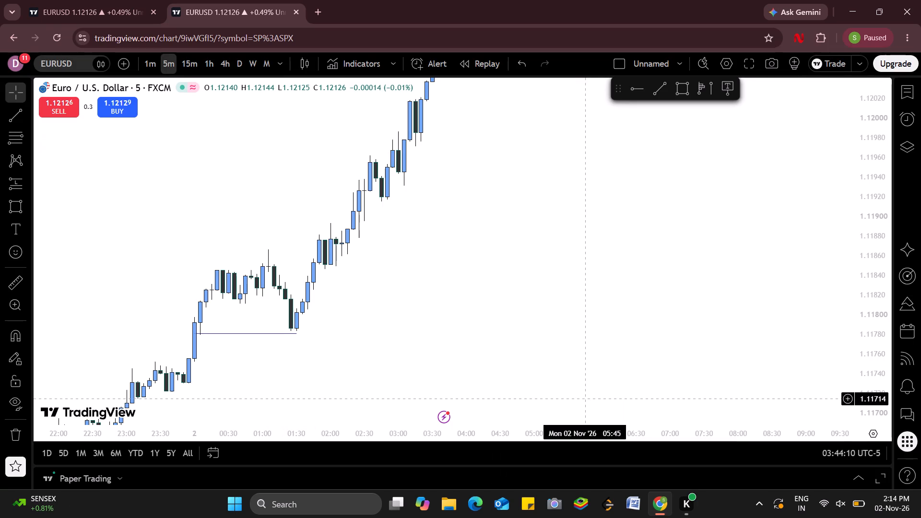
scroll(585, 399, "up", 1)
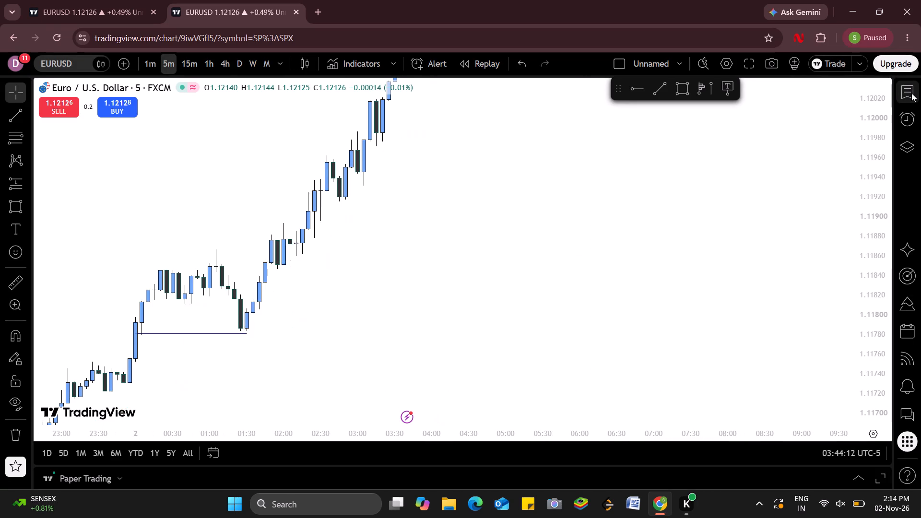
Open the watchlist of indices, futures and forex symbols beside the EURUSD chart.
left_click(911, 94)
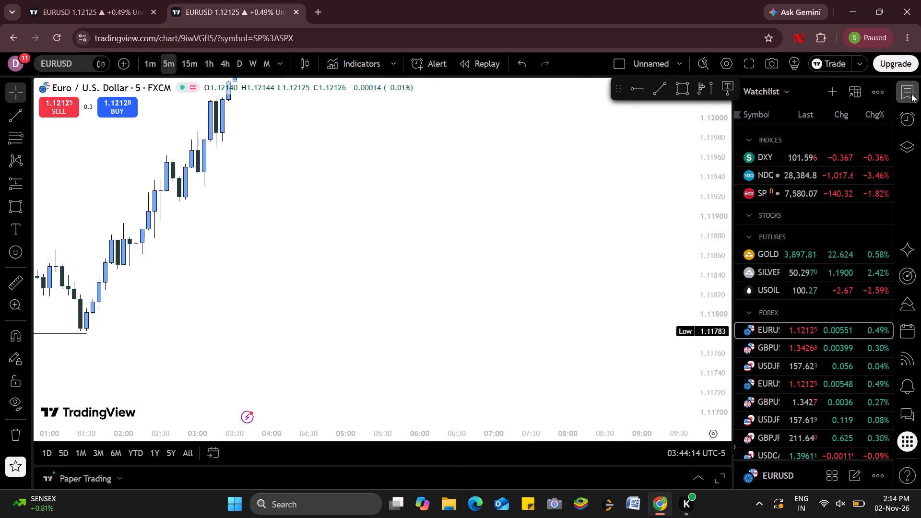
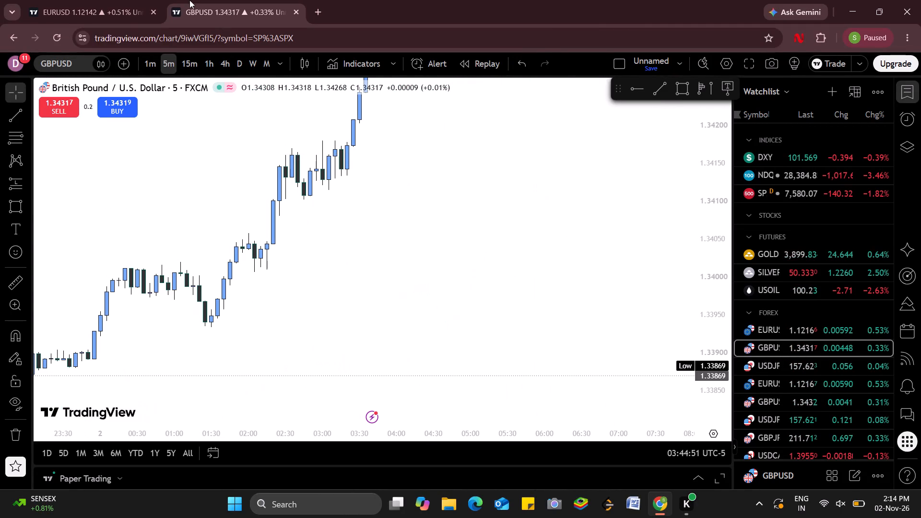
Switch the chart to USDJPY from the forex watchlist after looking over GBPUSD and EURUSD.
left_click_drag(274, 213, 475, 165)
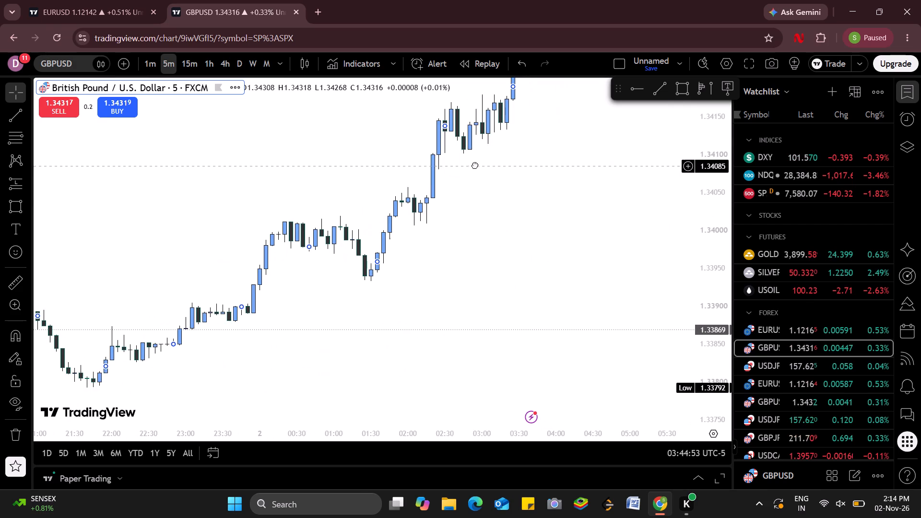
left_click_drag(475, 165, 479, 163)
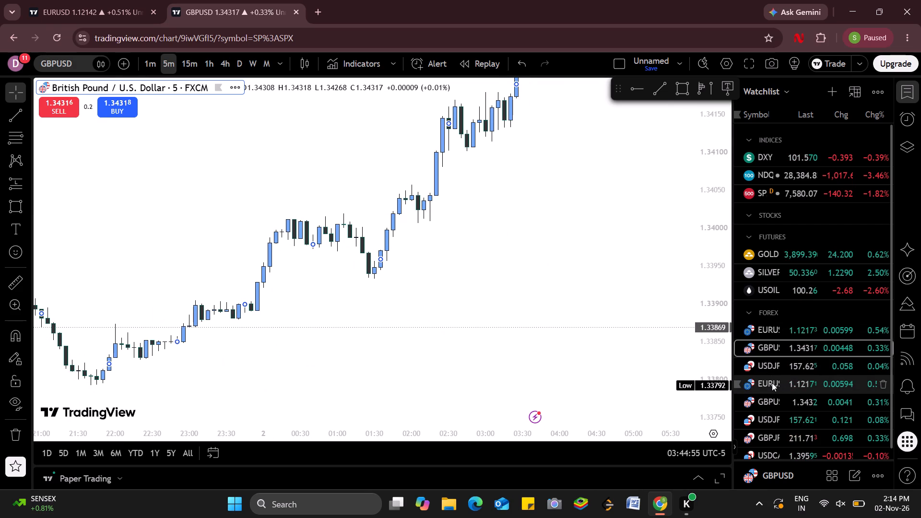
left_click(772, 383)
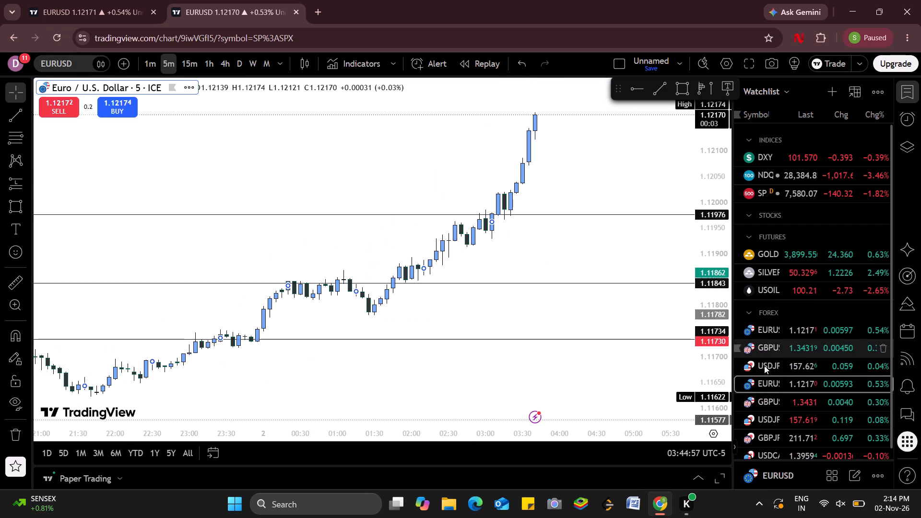
left_click(764, 370)
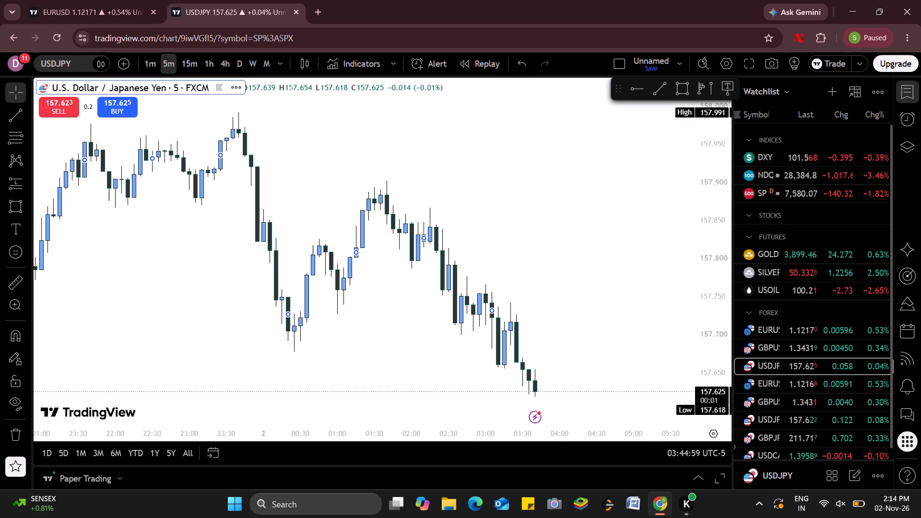
View USDJPY on the 5-minute chart, then on the daily timeframe with the price scale auto-fitted.
left_click_drag(569, 275, 595, 272)
left_click_drag(727, 159, 720, 173)
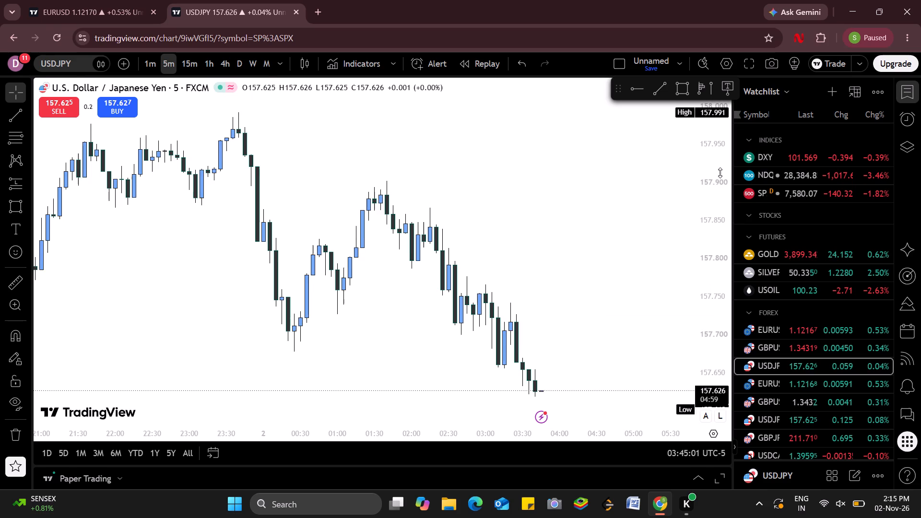
left_click_drag(720, 173, 713, 321)
left_click_drag(261, 314, 575, 235)
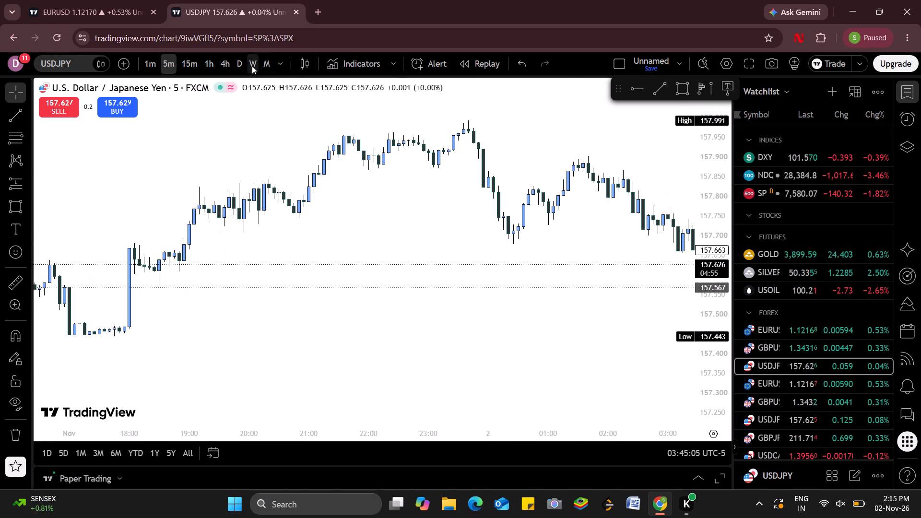
left_click(242, 63)
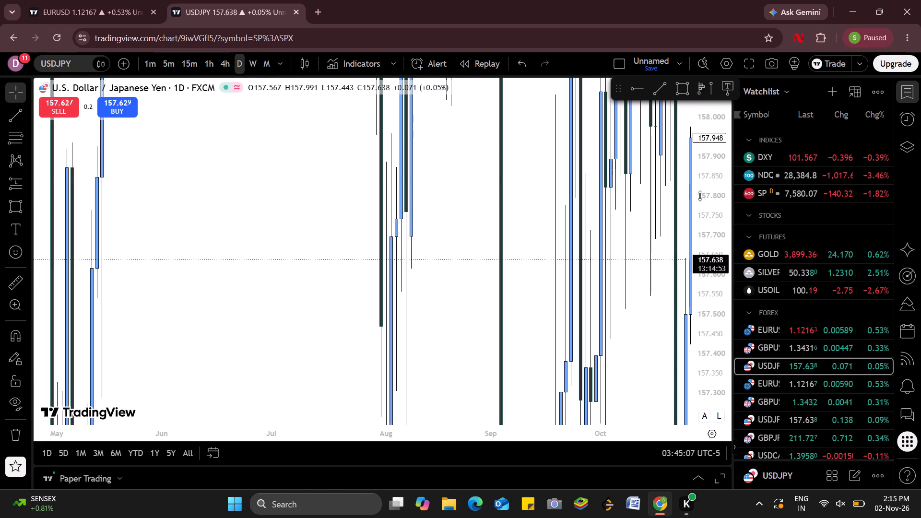
double_click(704, 198)
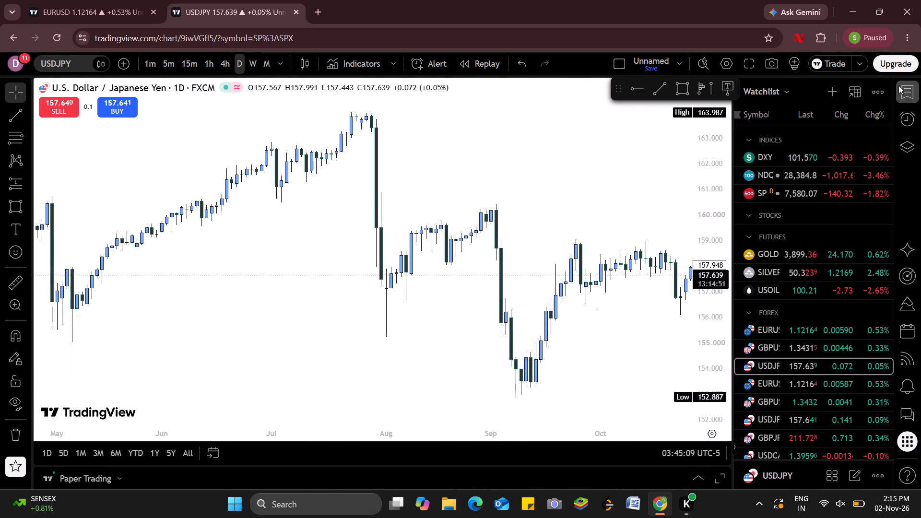
Close the watchlist to widen the USDJPY chart.
left_click(899, 86)
Examine the USDJPY daily swing highs and lows across 2026 up to the latest November candles.
left_click_drag(791, 147, 491, 134)
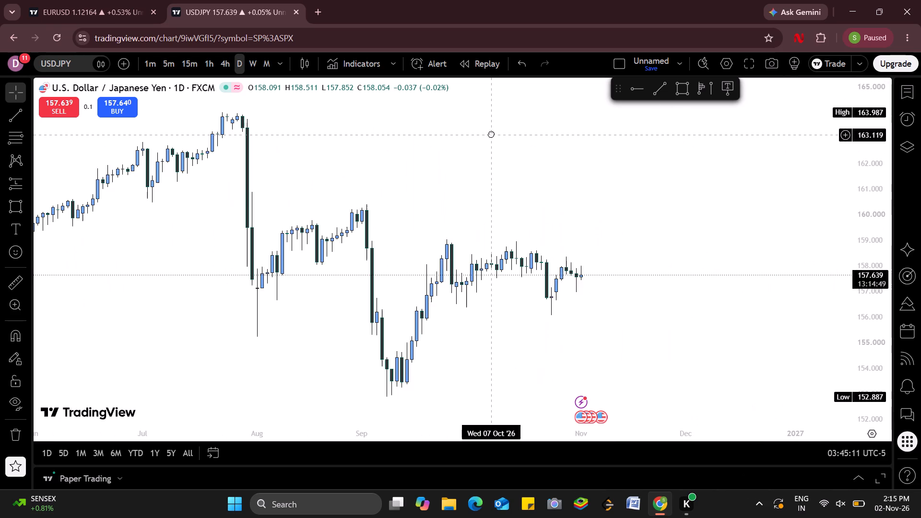
left_click_drag(491, 134, 491, 134)
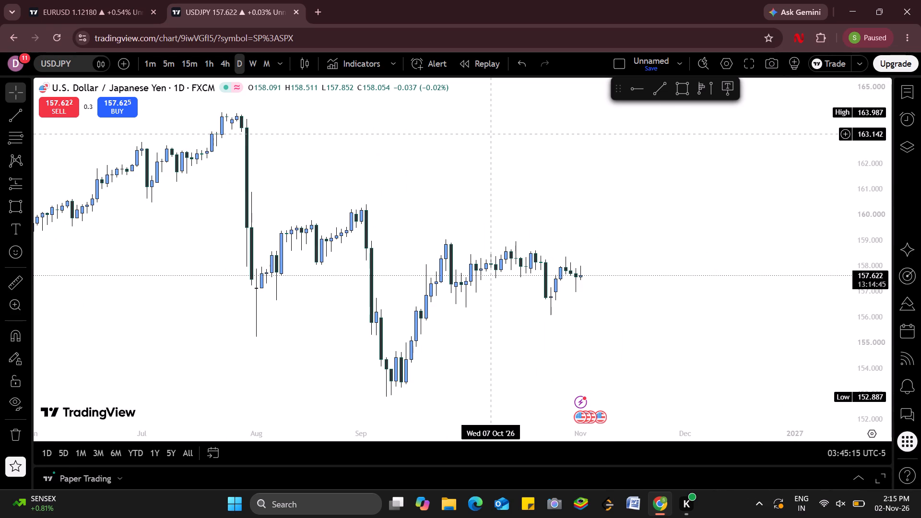
left_click_drag(256, 287, 317, 275)
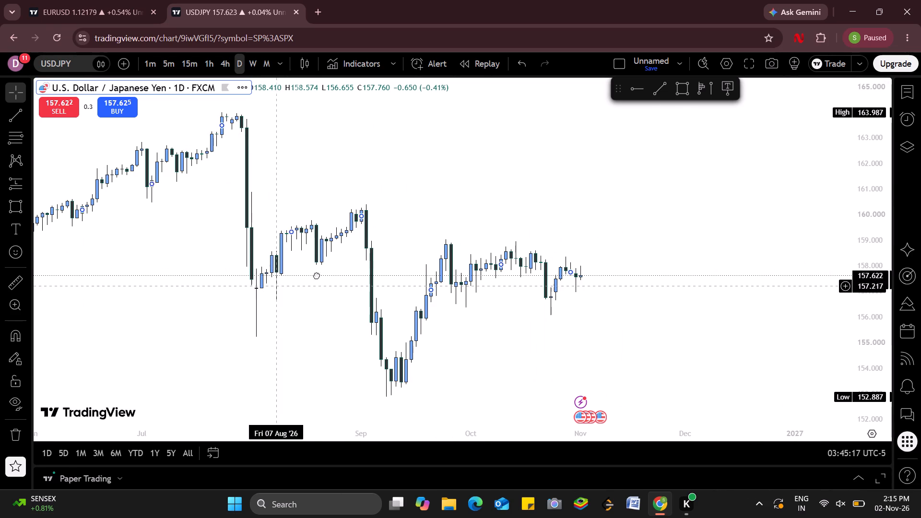
left_click_drag(317, 275, 657, 191)
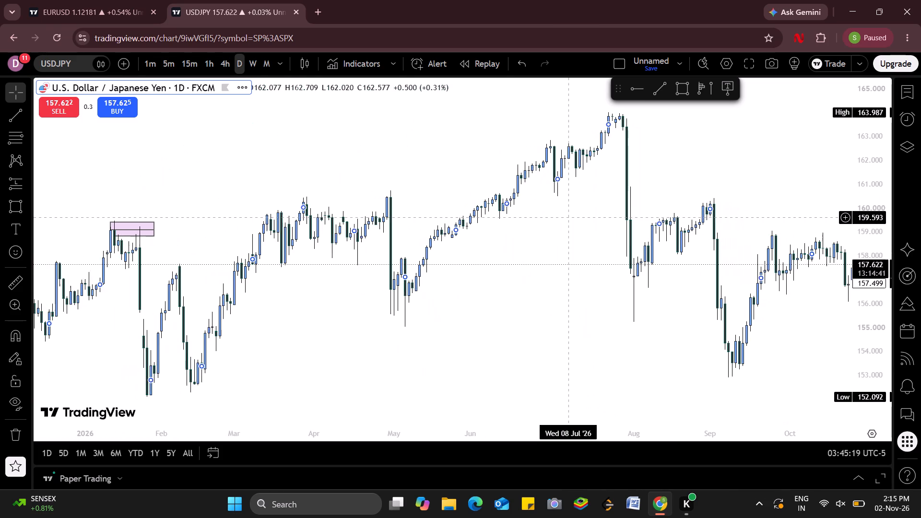
left_click_drag(569, 217, 585, 172)
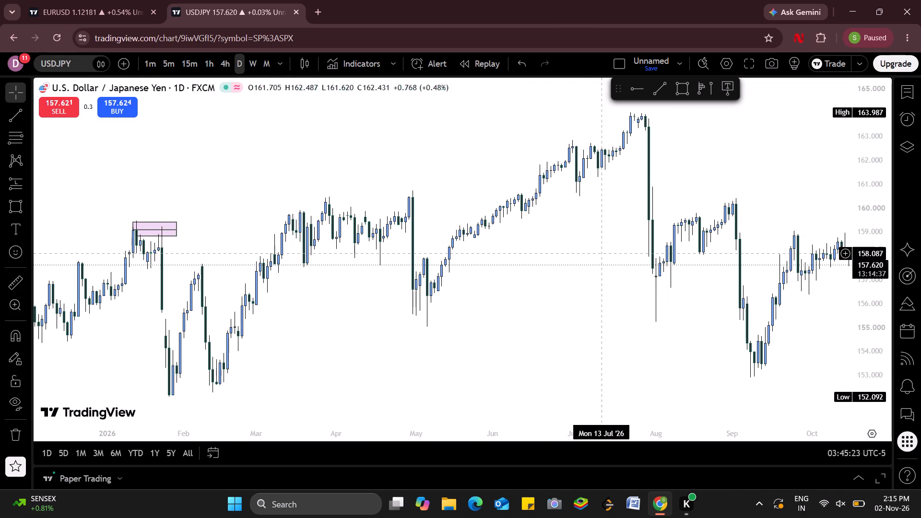
left_click_drag(598, 256, 629, 223)
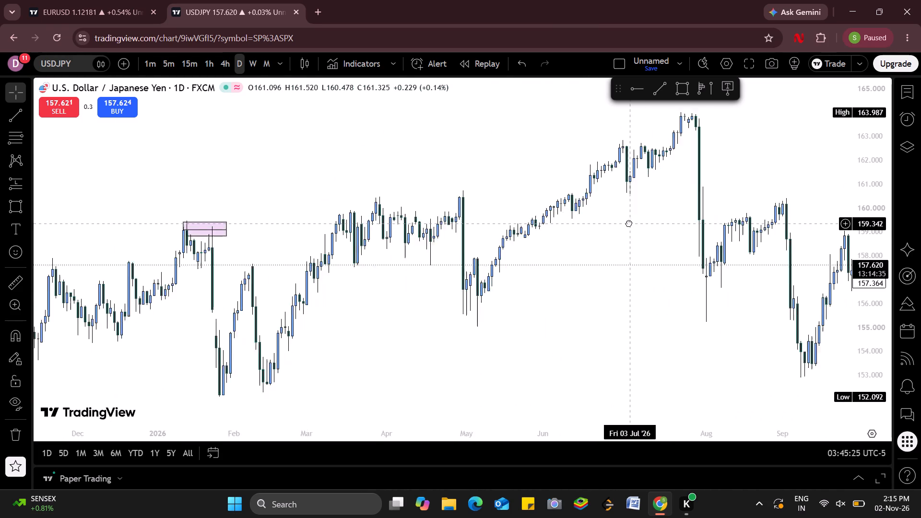
left_click_drag(629, 223, 395, 251)
left_click(395, 251)
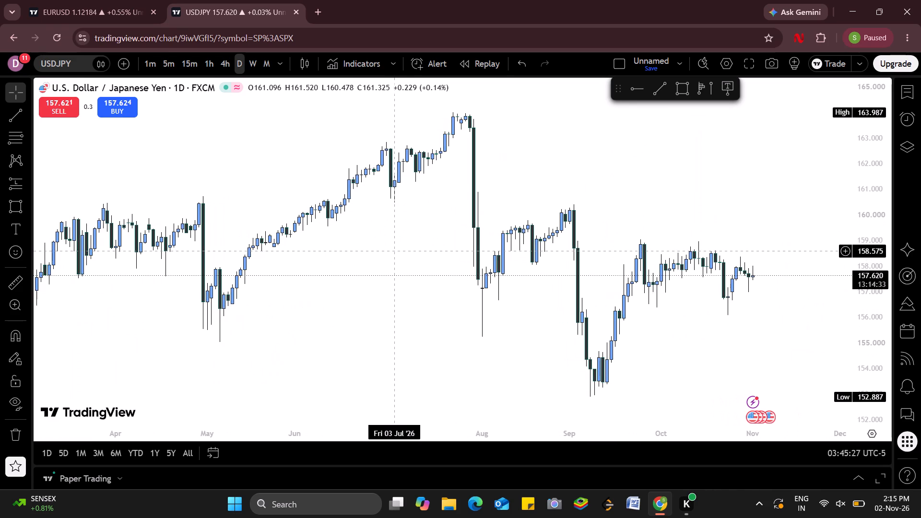
left_click_drag(395, 251, 159, 287)
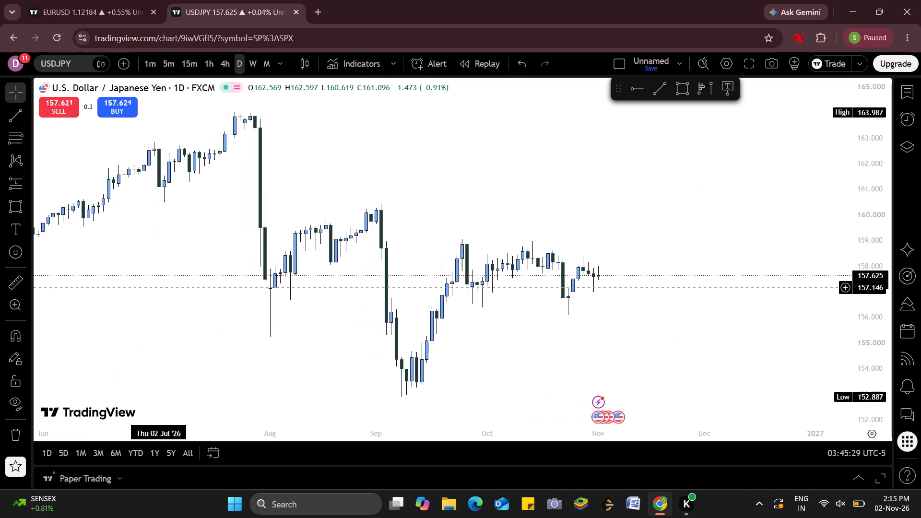
left_click_drag(159, 287, 388, 259)
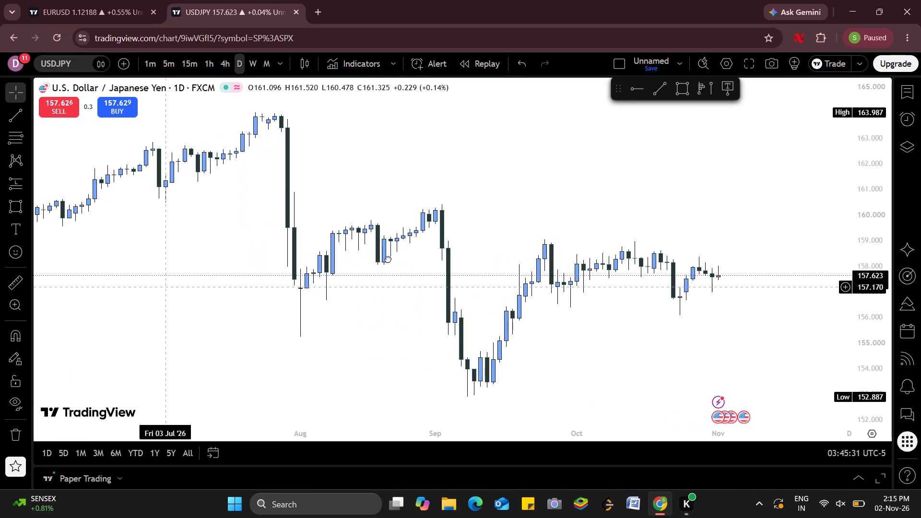
left_click_drag(388, 259, 83, 343)
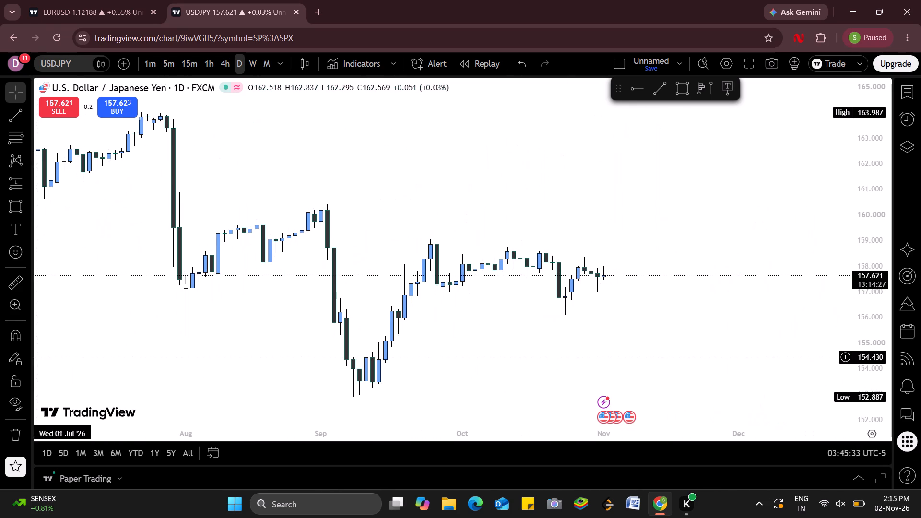
Review USDJPY on the weekly timeframe, from the 2024 swings up to the latest candles.
left_click(251, 60)
left_click_drag(443, 217, 915, 0)
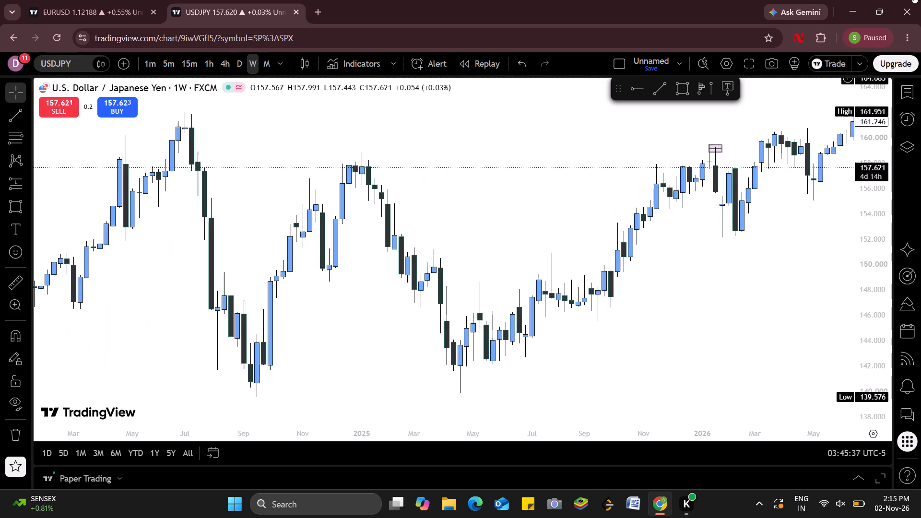
left_click_drag(915, 0, 557, 92)
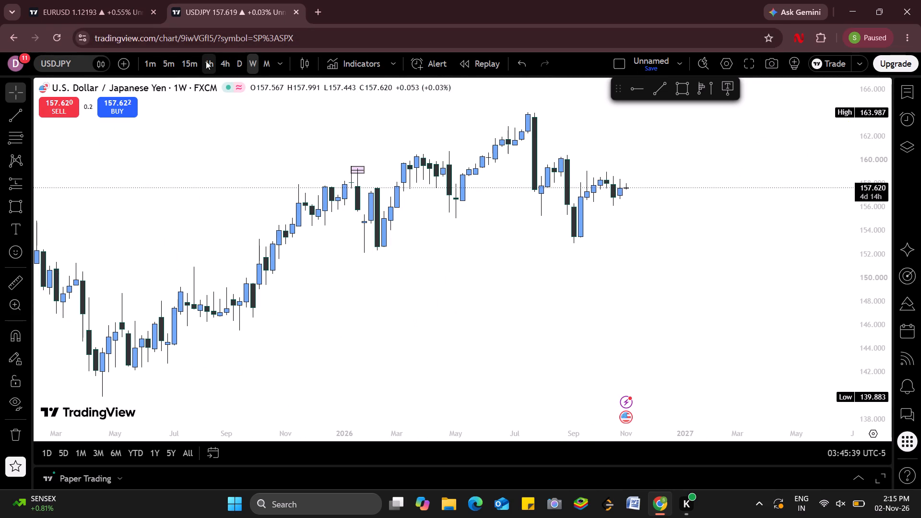
Switch the USDJPY chart to the 4-hour timeframe with the price scale auto-fitted.
left_click(226, 63)
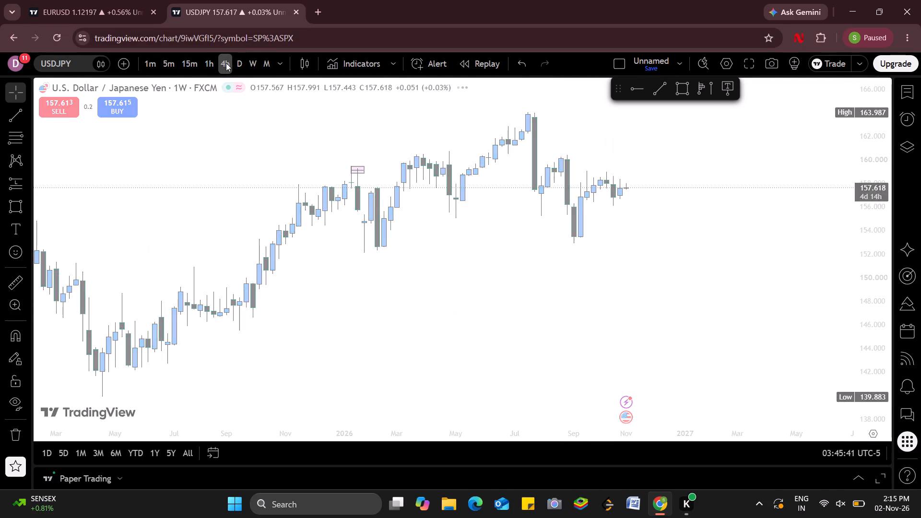
double_click(861, 174)
left_click(861, 174)
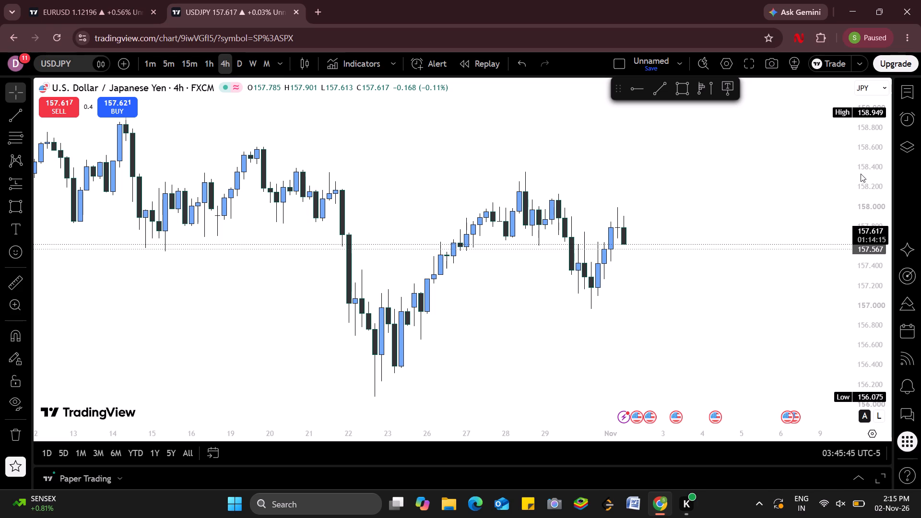
double_click(861, 174)
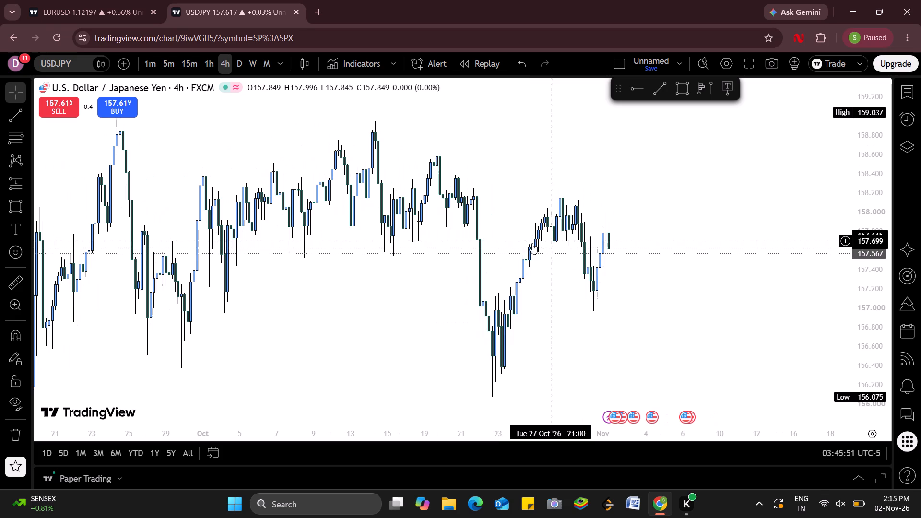
Examine the October swing highs and lows on the USDJPY 4-hour chart.
scroll(520, 239, "left", 4)
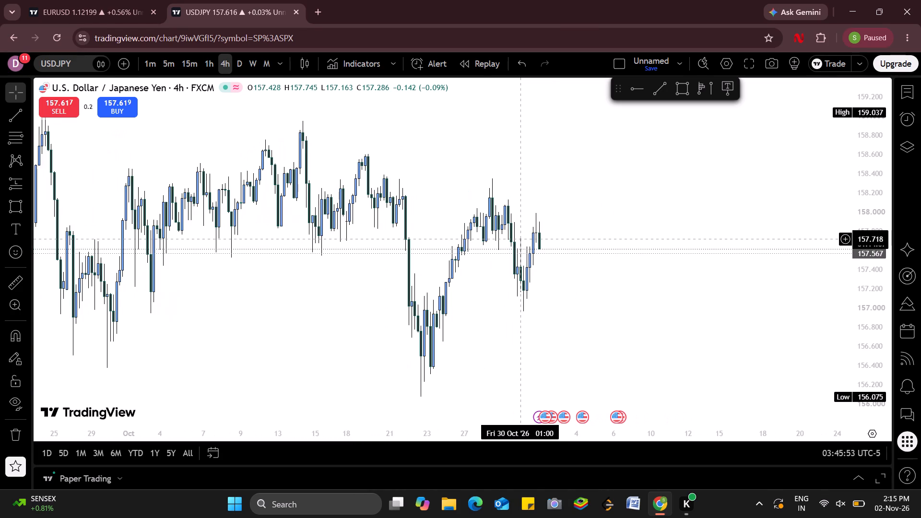
scroll(520, 239, "left", 2)
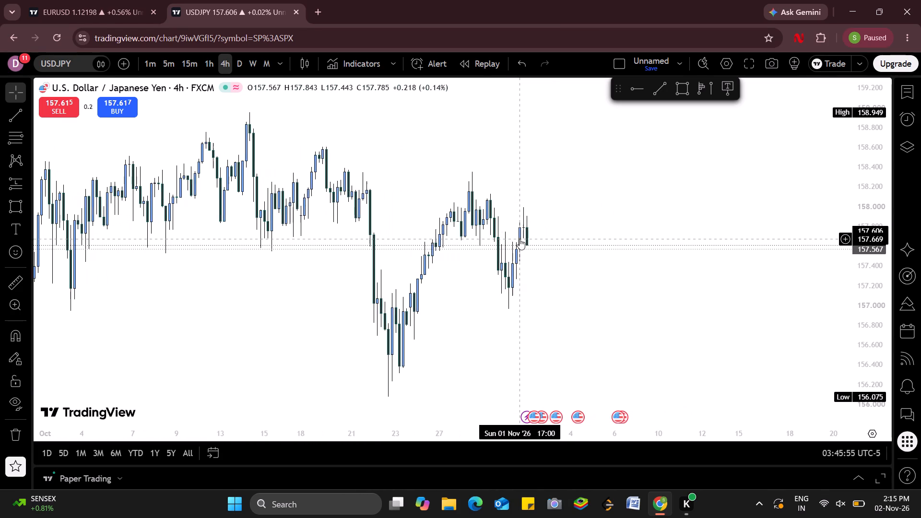
scroll(520, 239, "left", 1)
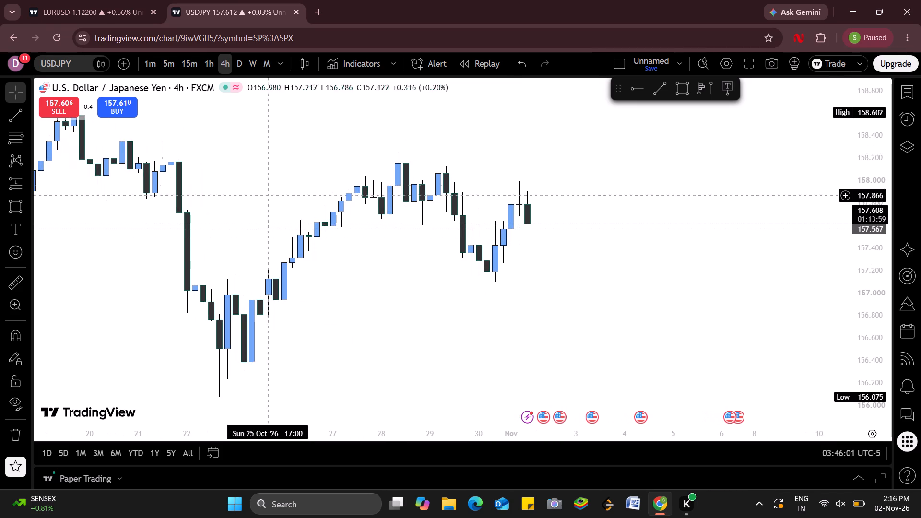
left_click_drag(238, 179, 362, 247)
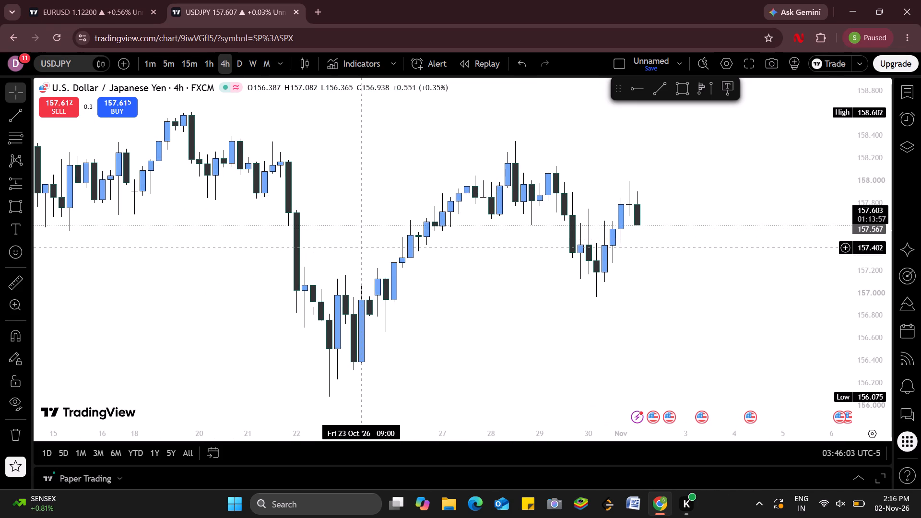
left_click_drag(364, 187, 397, 277)
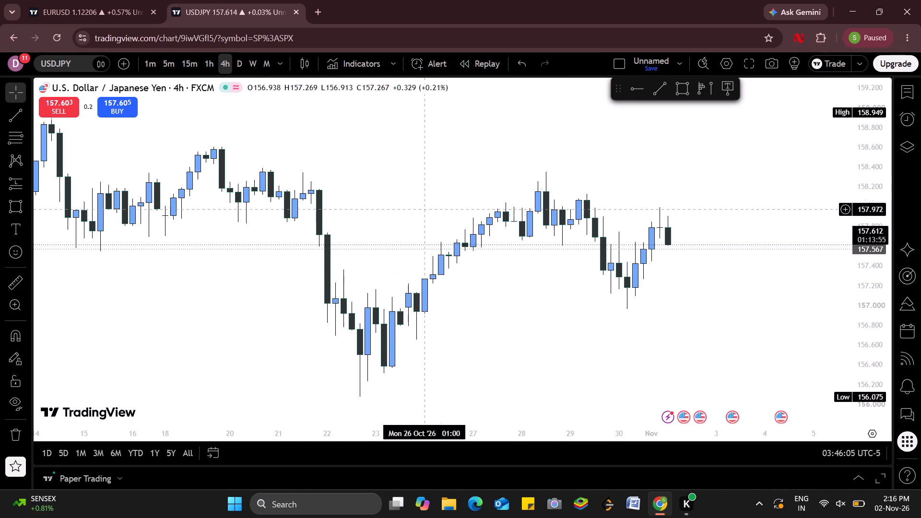
left_click_drag(402, 181, 632, 274)
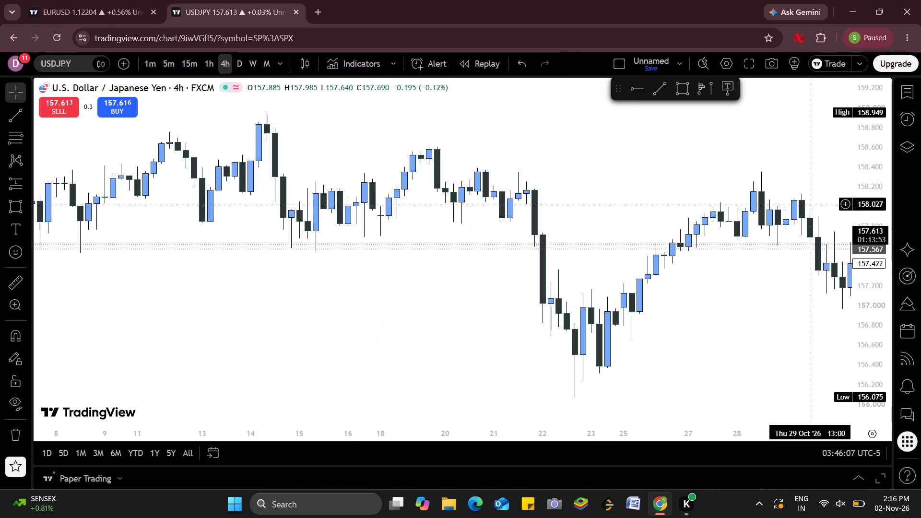
left_click_drag(767, 140, 660, 163)
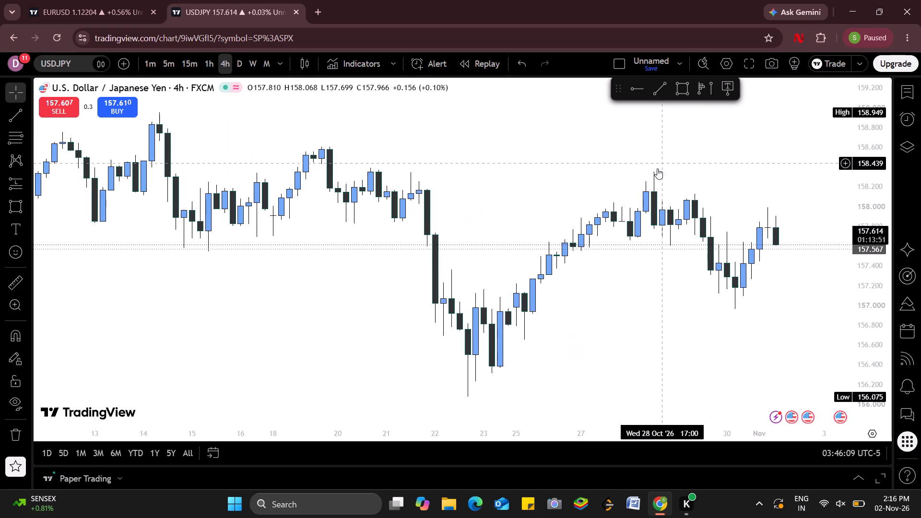
Draw a level trendline at about 156.116 along the late-October swing low, from 22 Oct 05:00 to 27 Oct 13:00.
left_click(666, 97)
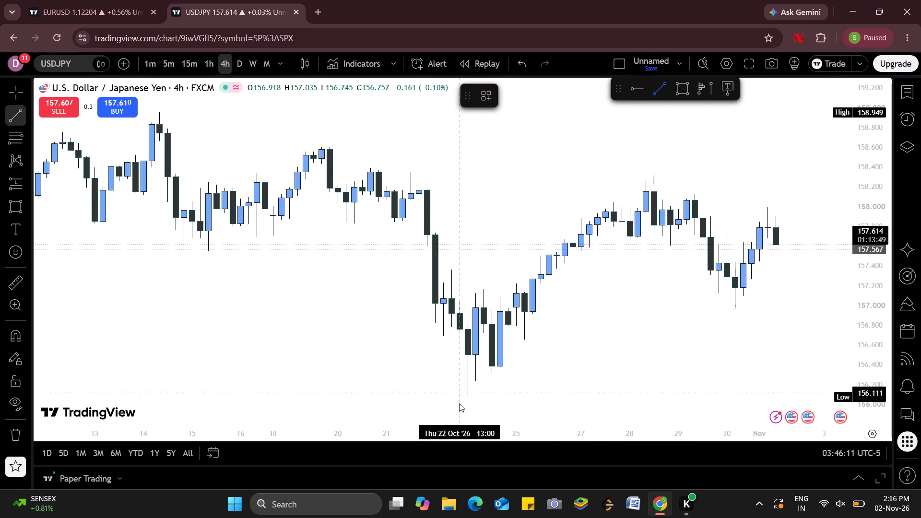
scroll(453, 407, "left", 1)
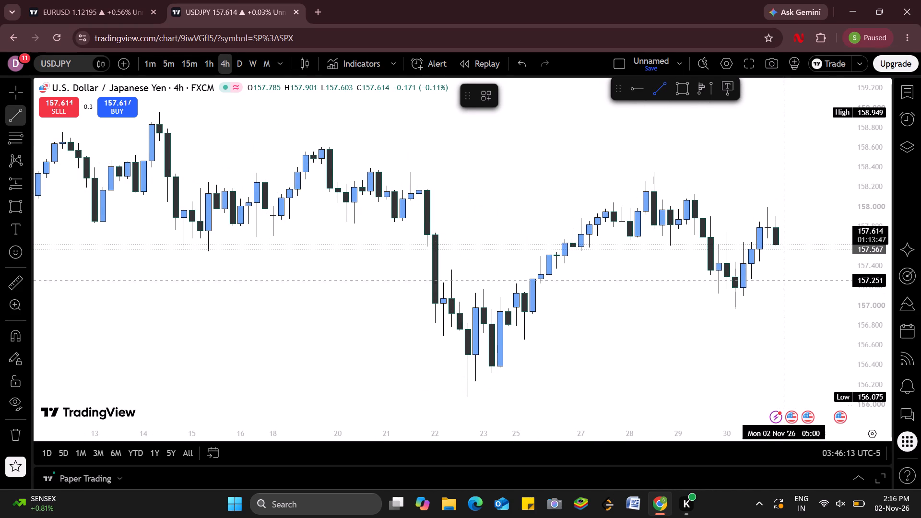
left_click_drag(889, 269, 868, 280)
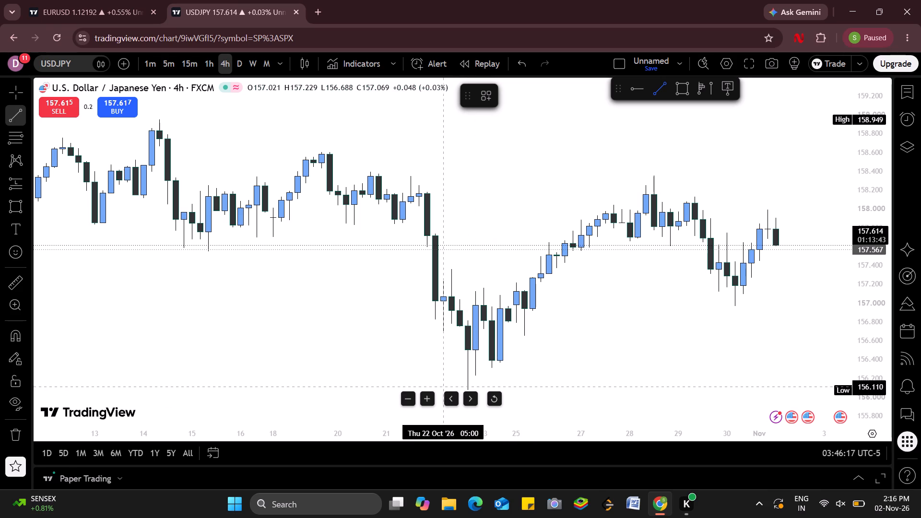
left_click_drag(442, 386, 616, 388)
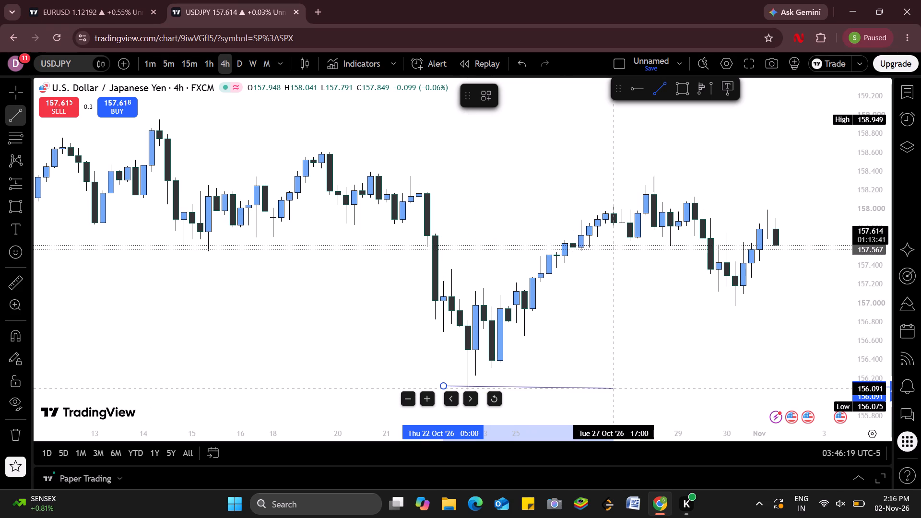
left_click_drag(616, 388, 613, 385)
left_click(607, 386)
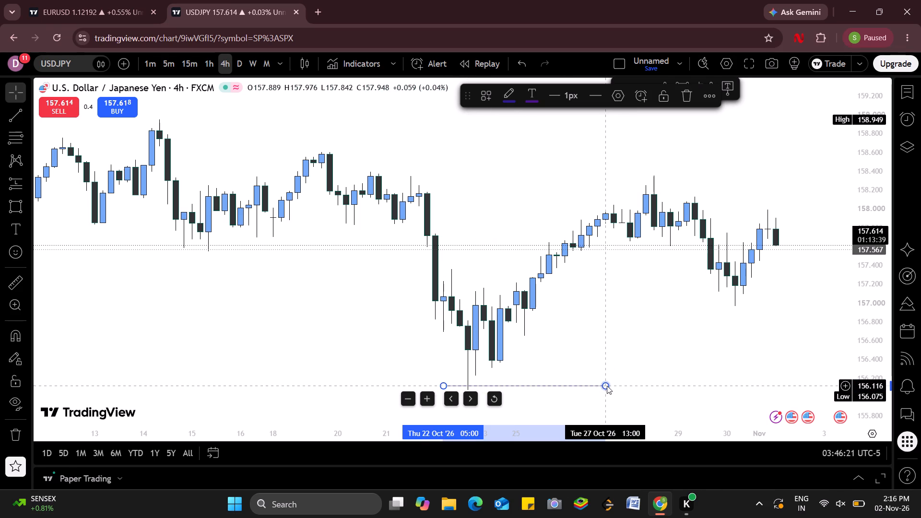
Move the lower level trendline down and slightly earlier, so it sits just beneath the late-October swing low at about 156.05.
left_click_drag(584, 385, 563, 393)
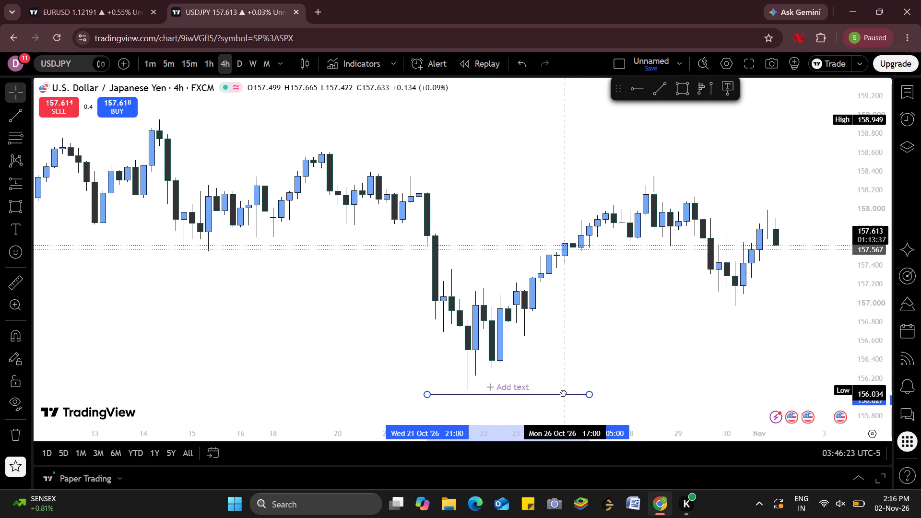
left_click_drag(563, 393, 563, 391)
left_click(641, 386)
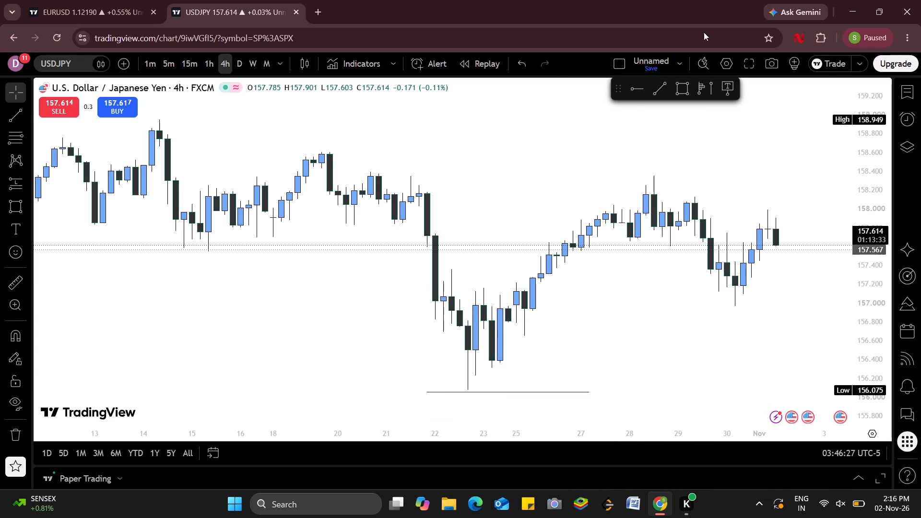
Draw a rectangle zone from about 157.588 down to 157.231, spanning 21 Oct 13:00 to 3 Nov 09:00.
left_click(686, 82)
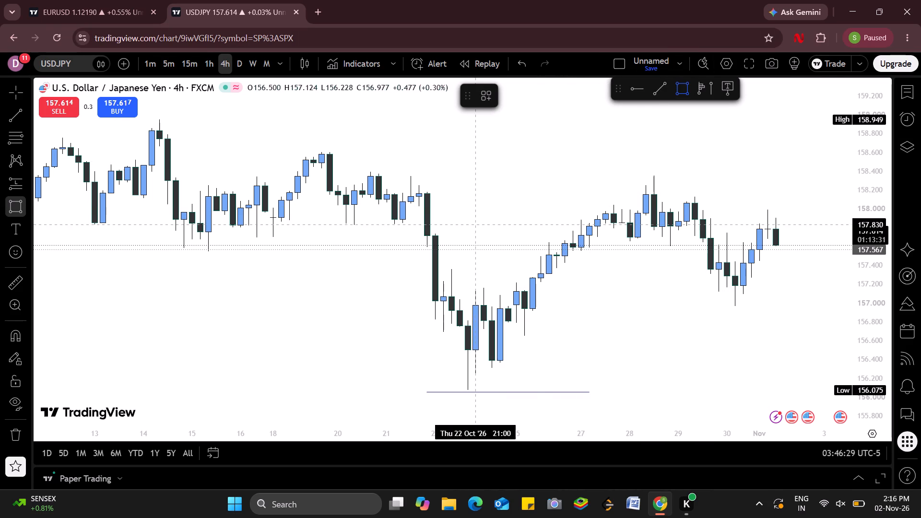
left_click_drag(414, 247, 811, 284)
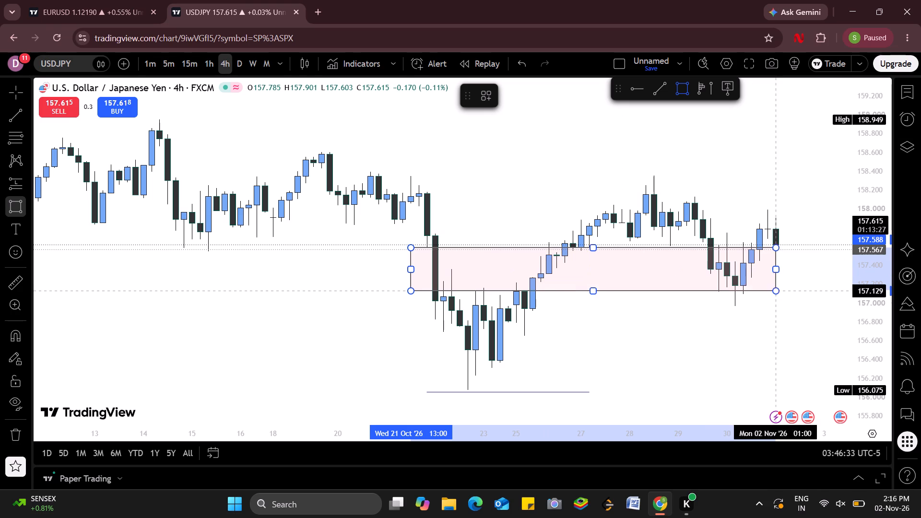
left_click_drag(811, 284, 838, 281)
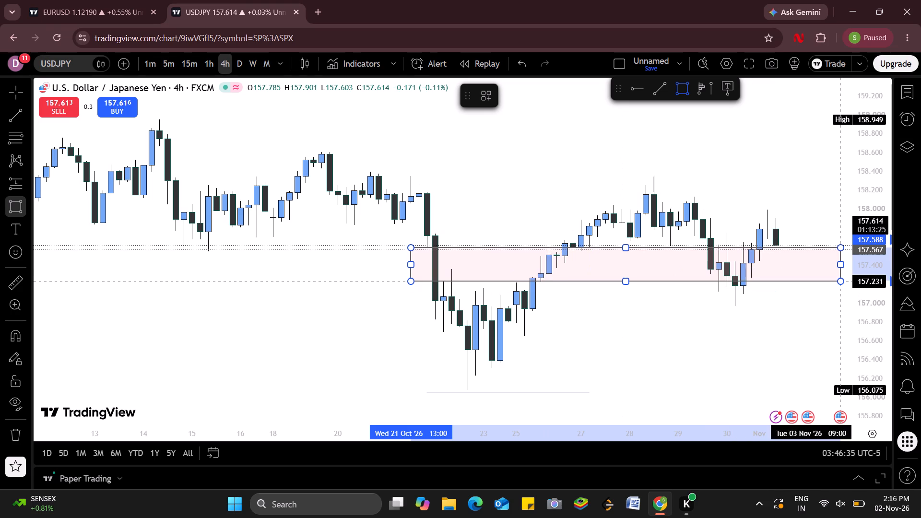
left_click(838, 281)
left_click(802, 320)
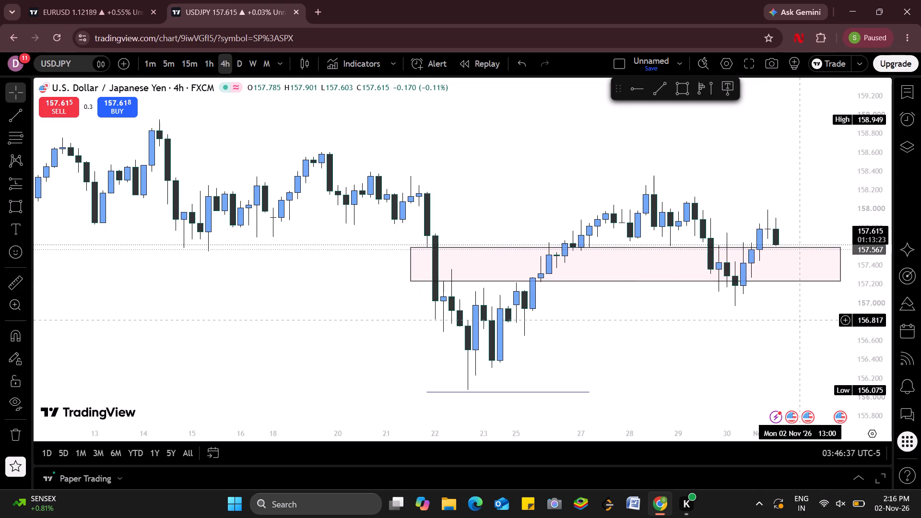
Draw a level trendline at about 158.346 across the swing highs, from 21 Oct 09:00 to 28 Oct 13:00.
left_click_drag(341, 202, 305, 299)
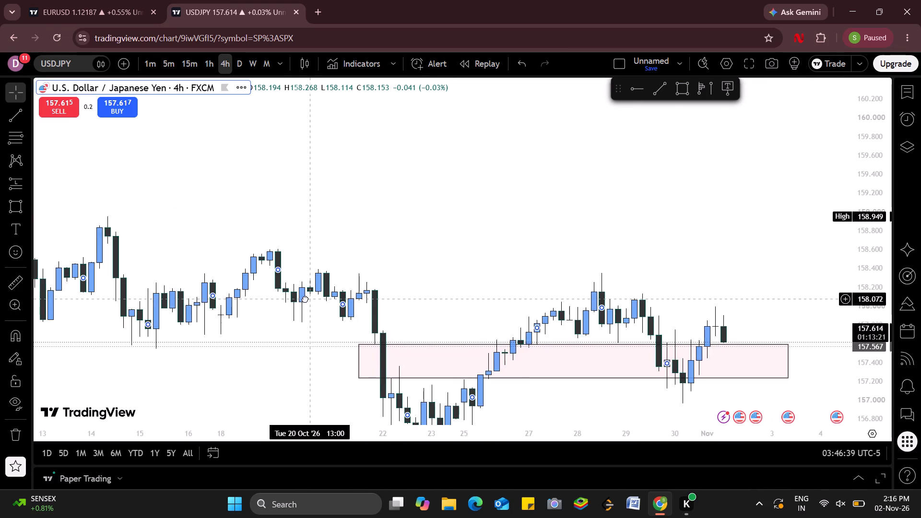
left_click_drag(305, 299, 287, 249)
left_click(659, 82)
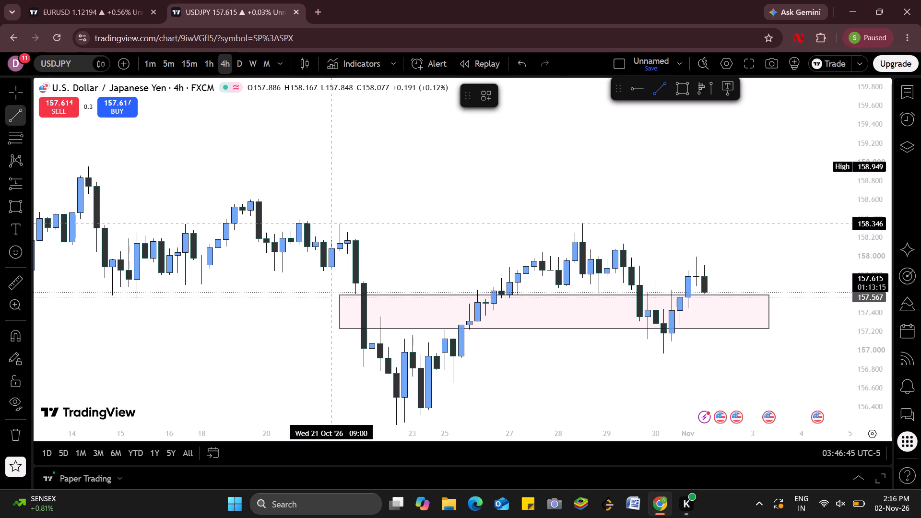
left_click_drag(332, 223, 561, 238)
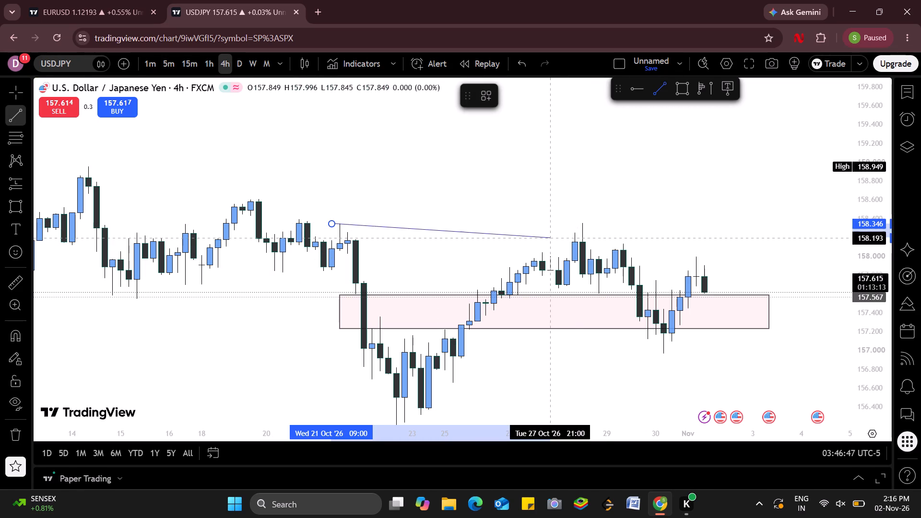
left_click_drag(561, 238, 583, 224)
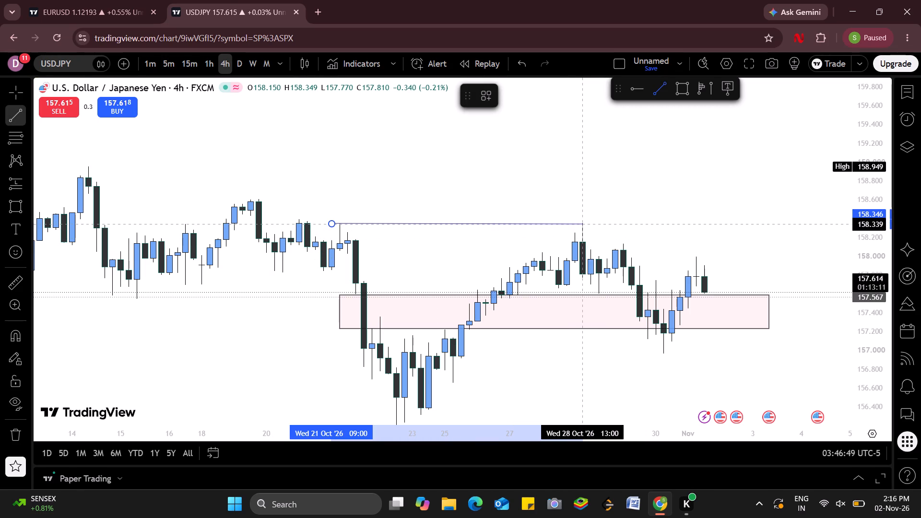
left_click_drag(583, 224, 581, 224)
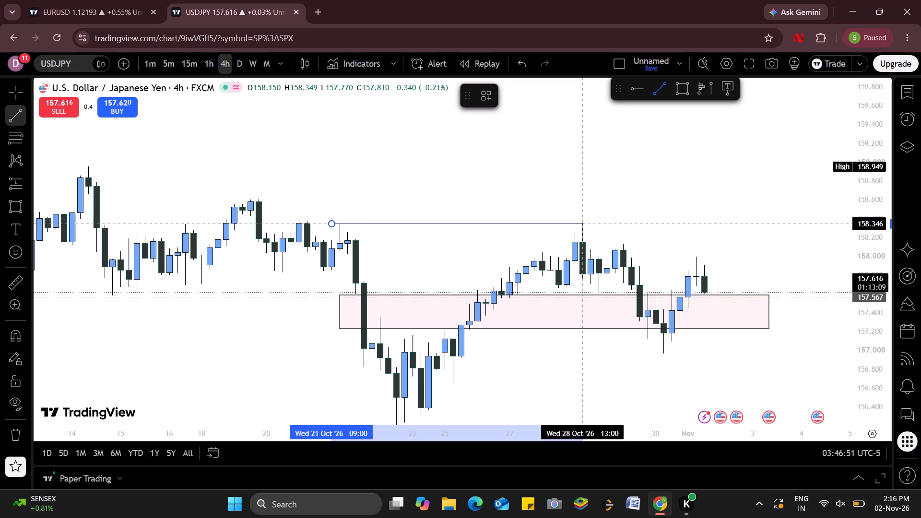
left_click_drag(581, 224, 583, 224)
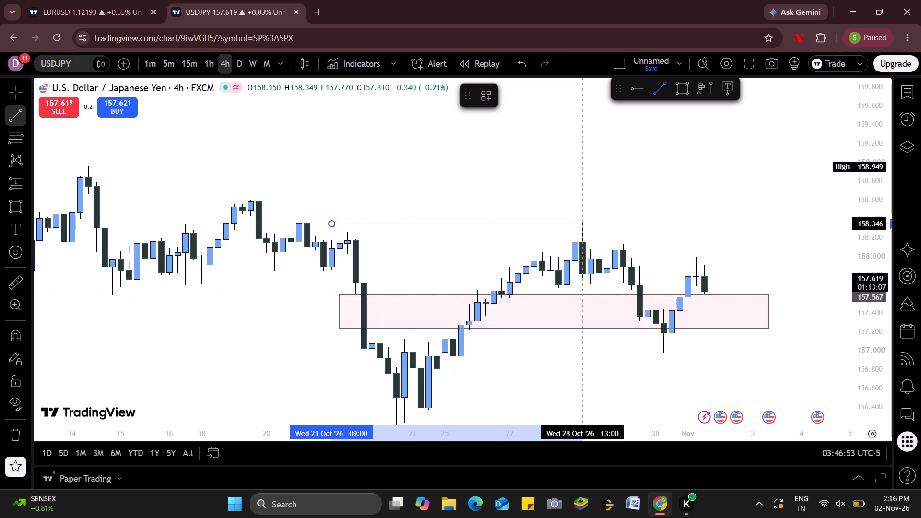
left_click(583, 224)
left_click(602, 223)
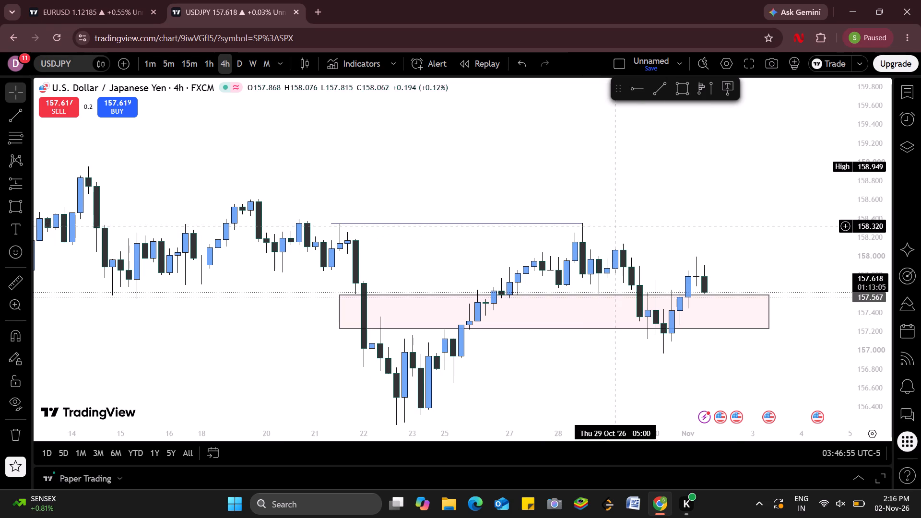
Draw a near-level trendline at about 157.02 below the rectangle zone, from 26 Oct 01:00 to 30 Oct 05:00.
left_click_drag(537, 380, 487, 294)
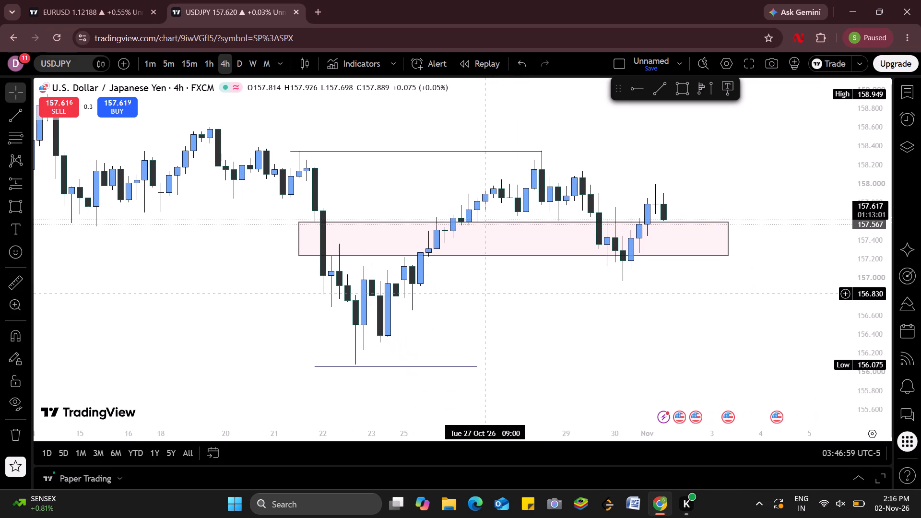
left_click_drag(487, 294, 520, 312)
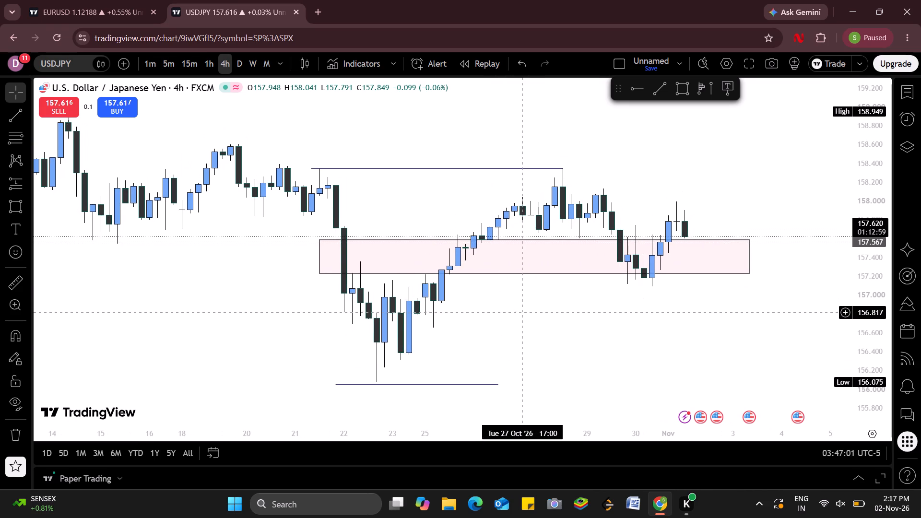
scroll(455, 383, "down", 2)
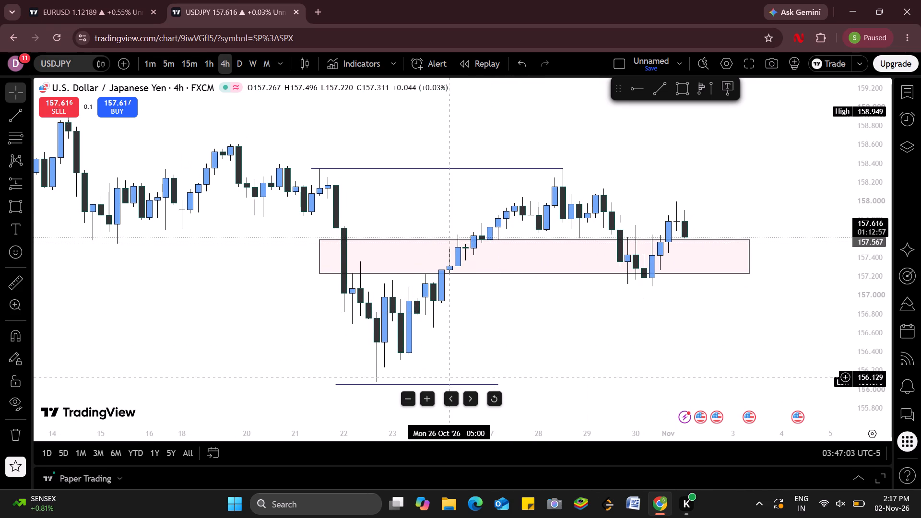
scroll(465, 356, "down", 1)
left_click(663, 81)
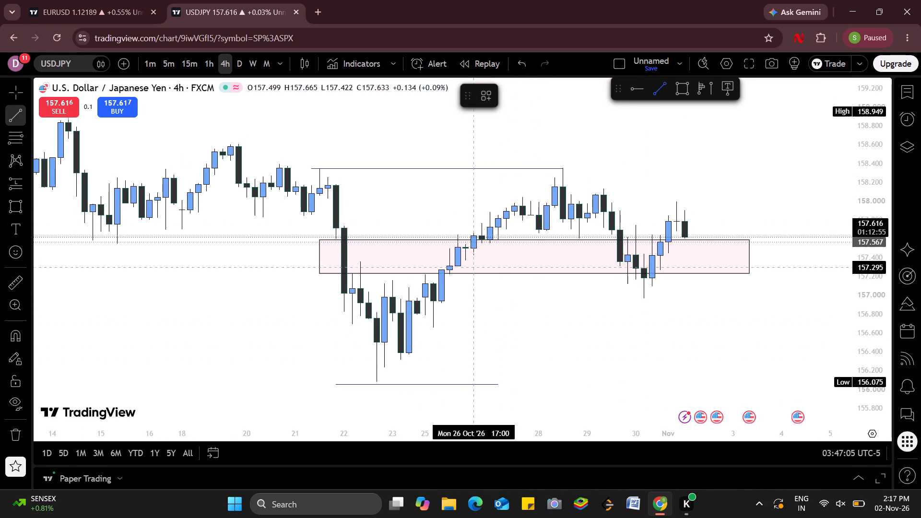
scroll(463, 293, "up", 1)
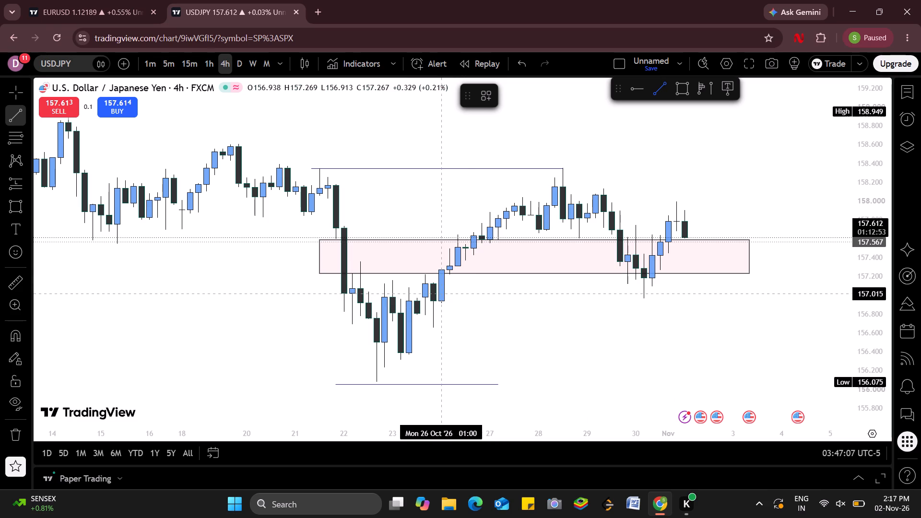
scroll(442, 294, "up", 1)
left_click_drag(439, 294, 672, 287)
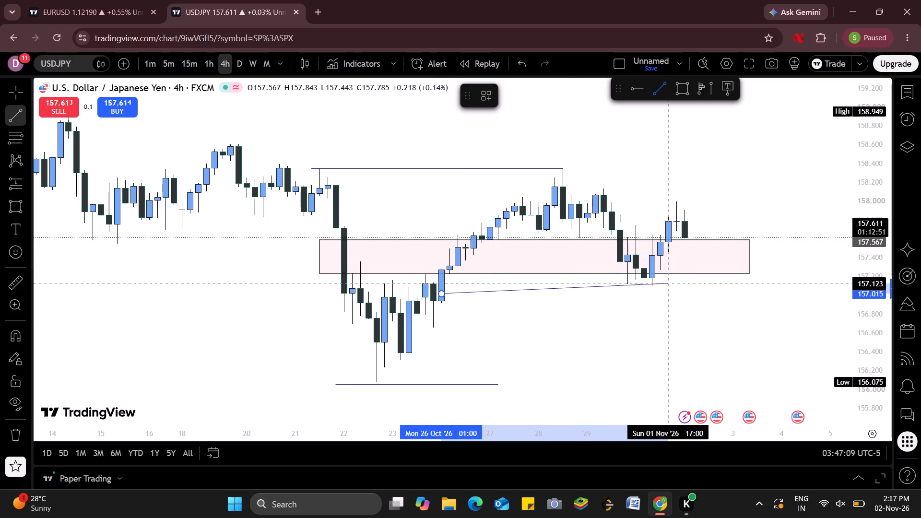
left_click_drag(672, 287, 644, 297)
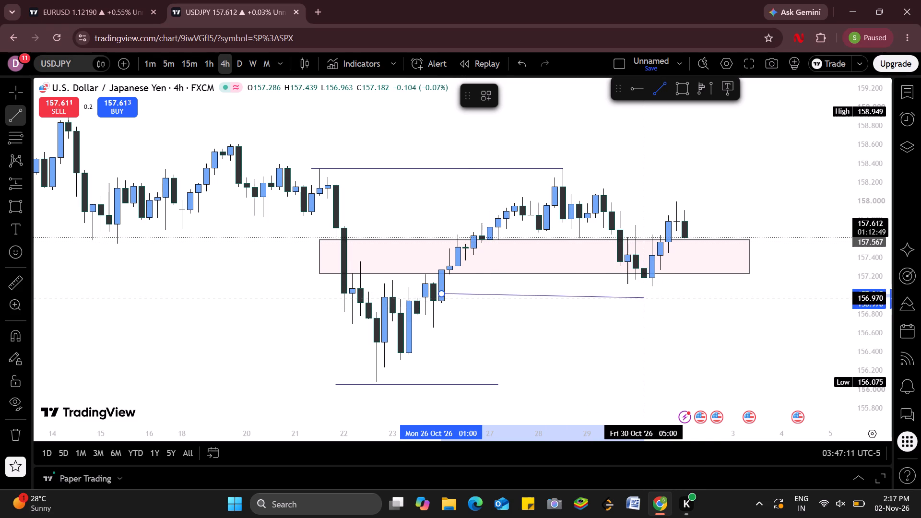
left_click_drag(644, 297, 643, 294)
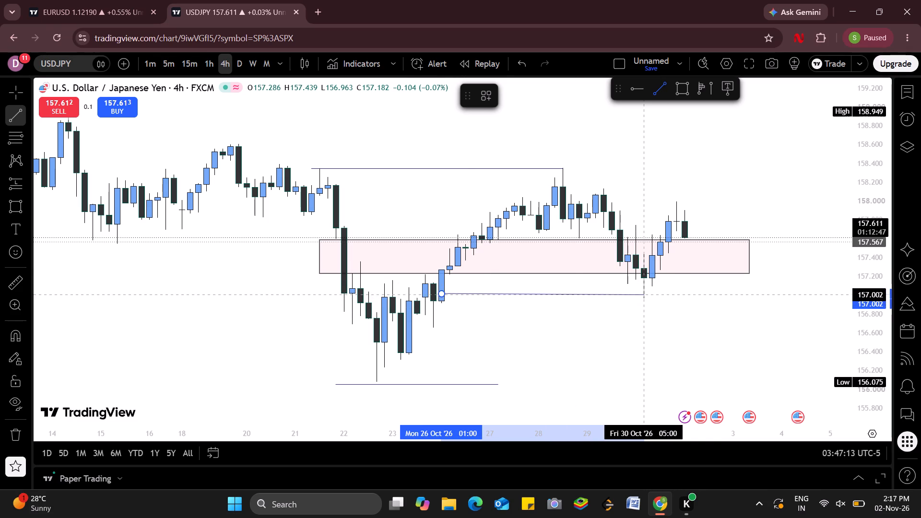
left_click_drag(643, 294, 643, 293)
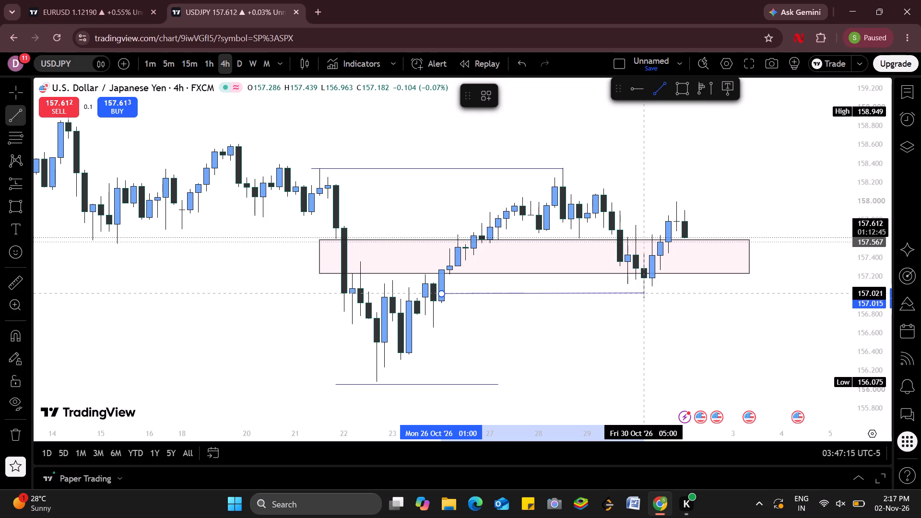
left_click(643, 293)
left_click(646, 313)
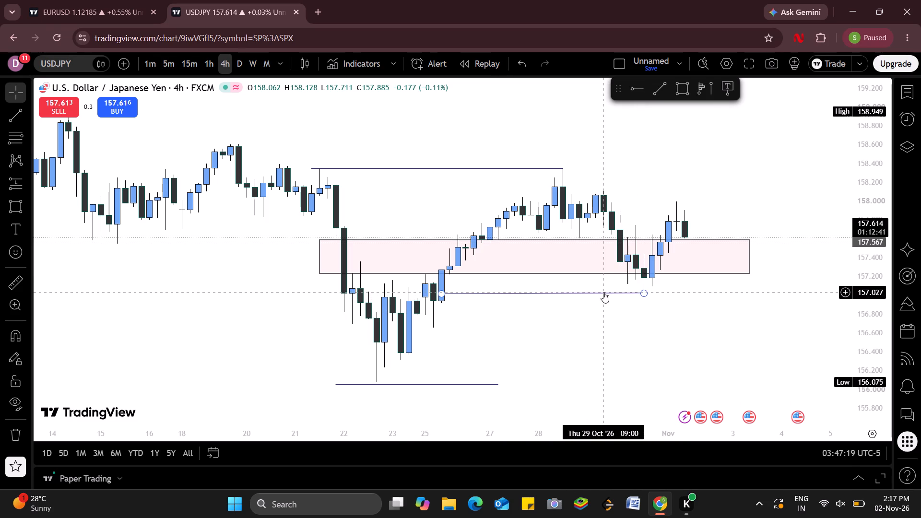
Lower the trendline beneath the rectangle zone to the 30 Oct candle's wick low, at about 156.97.
left_click_drag(603, 292, 606, 298)
left_click(626, 341)
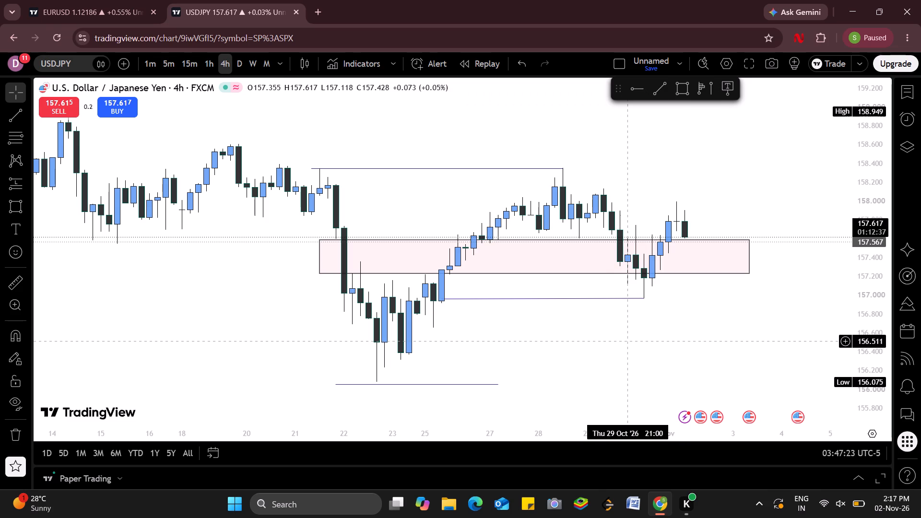
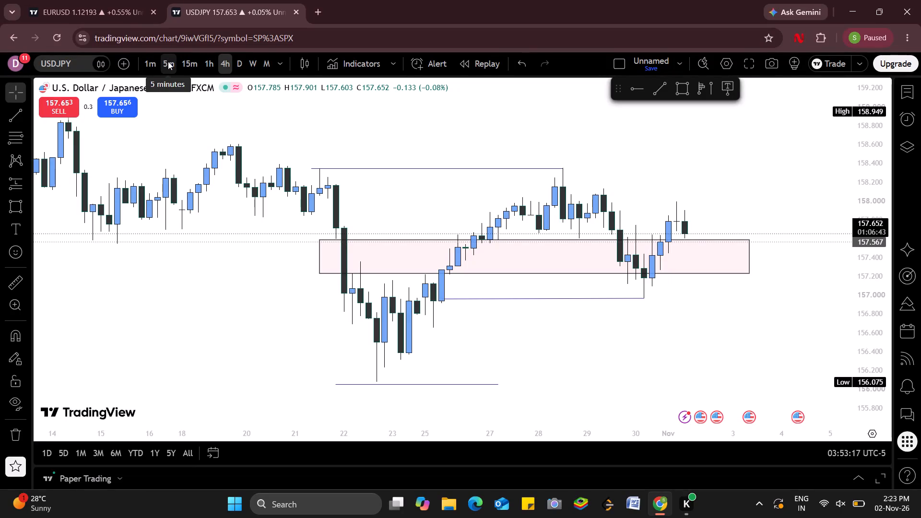
Switch the USDJPY chart to the 5-minute timeframe and auto-fit the price scale to its candles.
left_click_drag(168, 61, 166, 71)
left_click(166, 71)
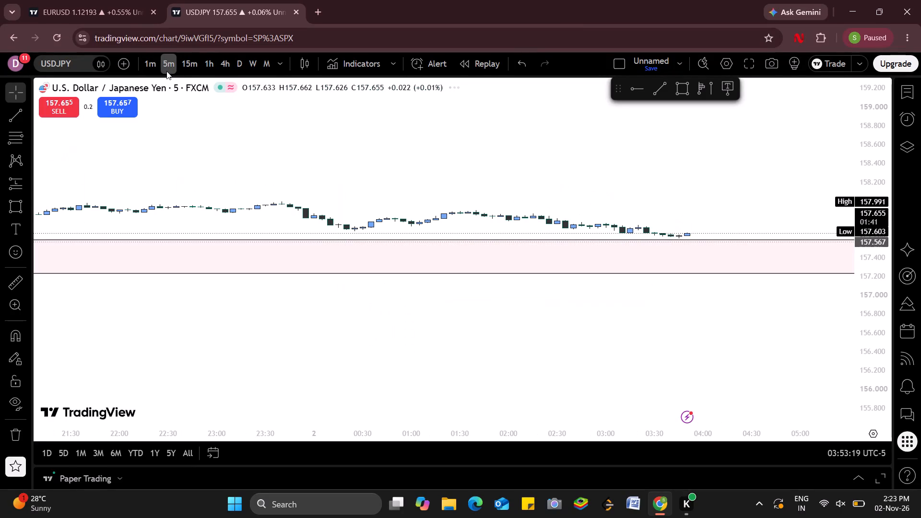
double_click(881, 169)
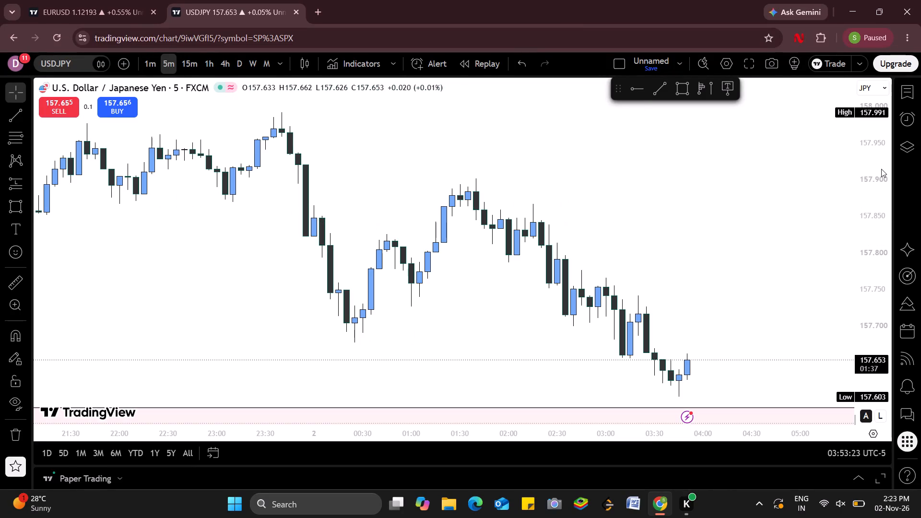
Draw a near-level trendline at about 157.677 beneath the 2 Nov swing low, from 00:20 to about 03:10.
scroll(561, 242, "right", 4)
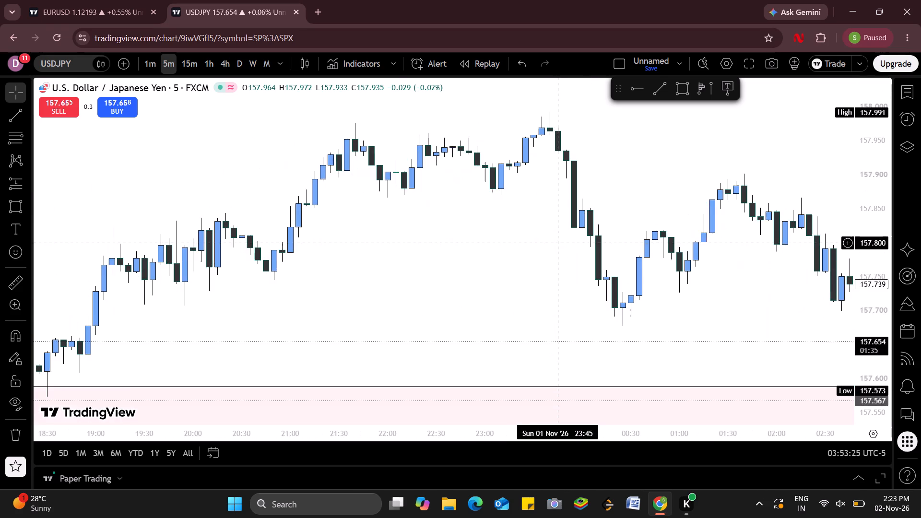
scroll(561, 242, "right", 5)
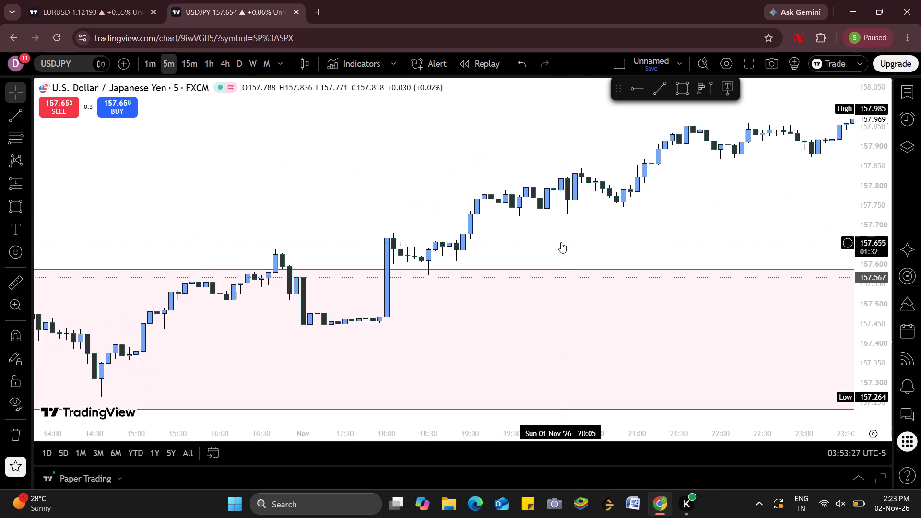
scroll(561, 242, "right", 2)
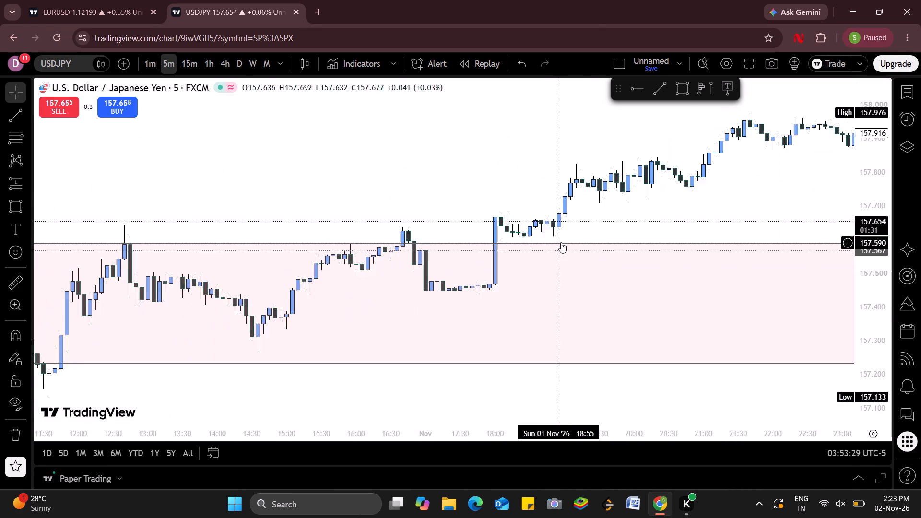
scroll(561, 242, "left", 8)
scroll(561, 242, "right", 1)
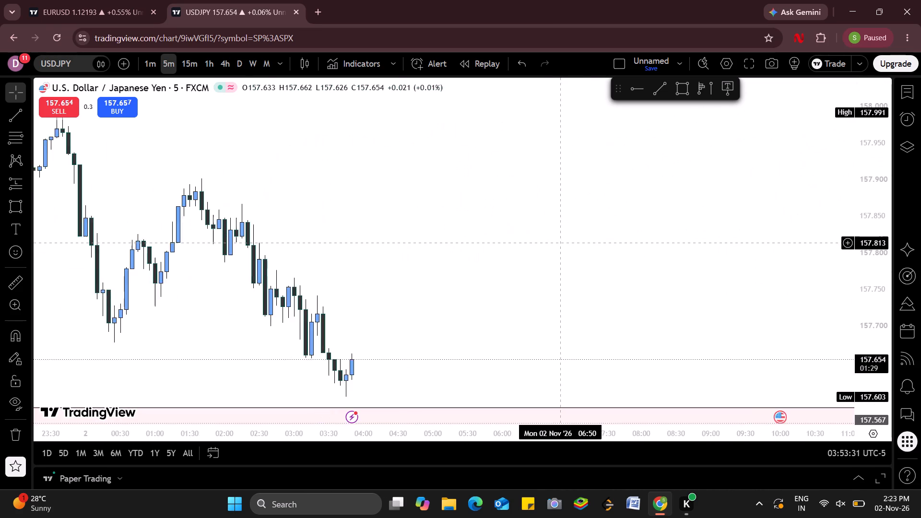
scroll(561, 242, "right", 1)
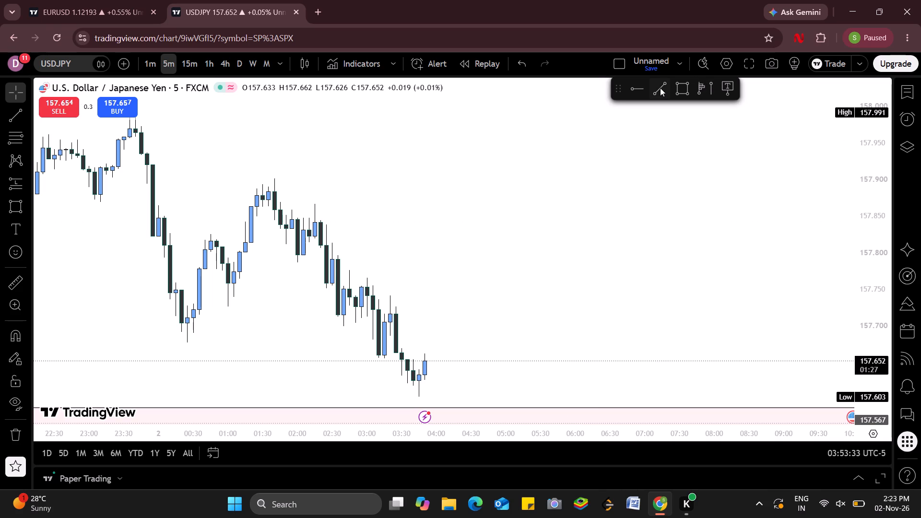
left_click(660, 88)
left_click_drag(182, 344, 370, 342)
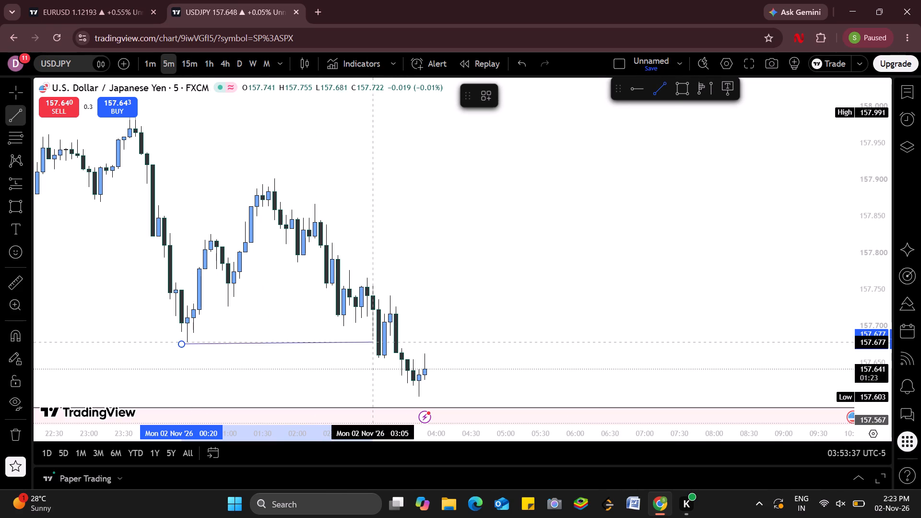
left_click_drag(370, 342, 381, 343)
left_click(381, 343)
left_click(474, 270)
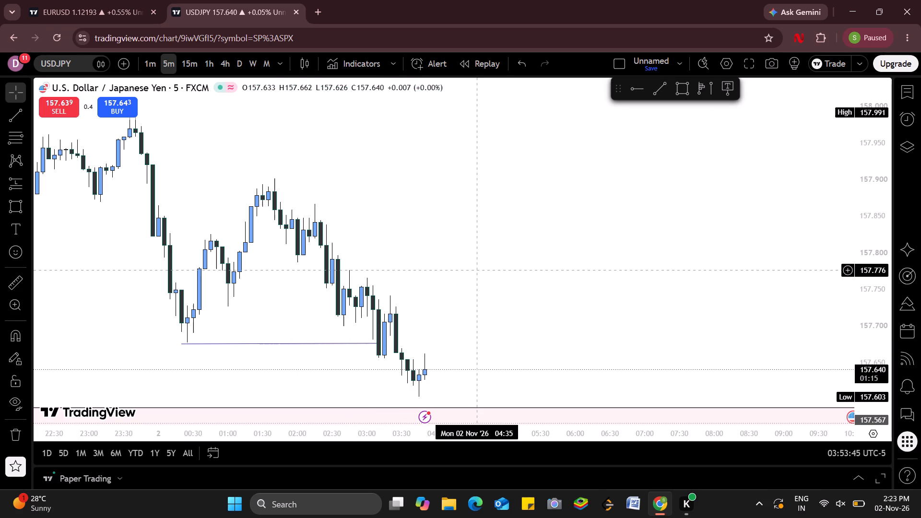
Draw a rectangle zone from about 157.777 down to 157.729, spanning 2 Nov 00:35 to 07:55.
left_click(678, 92)
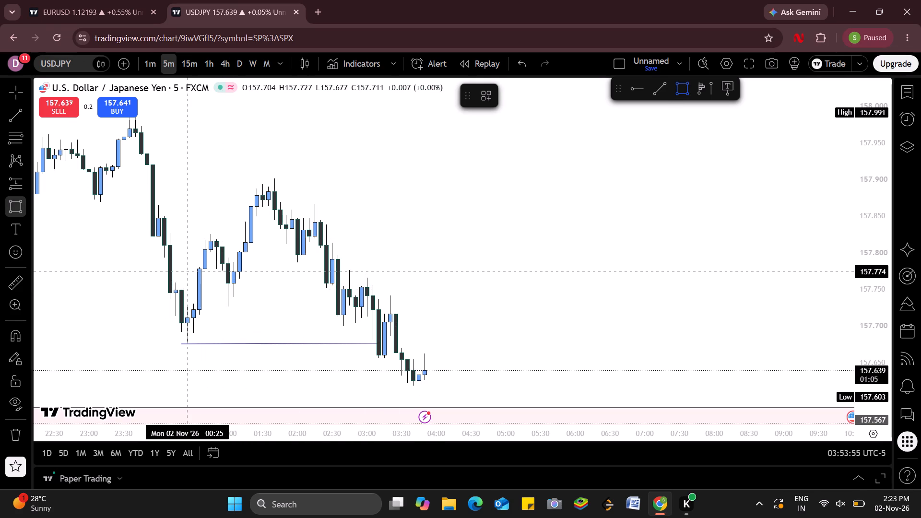
left_click_drag(196, 269, 710, 298)
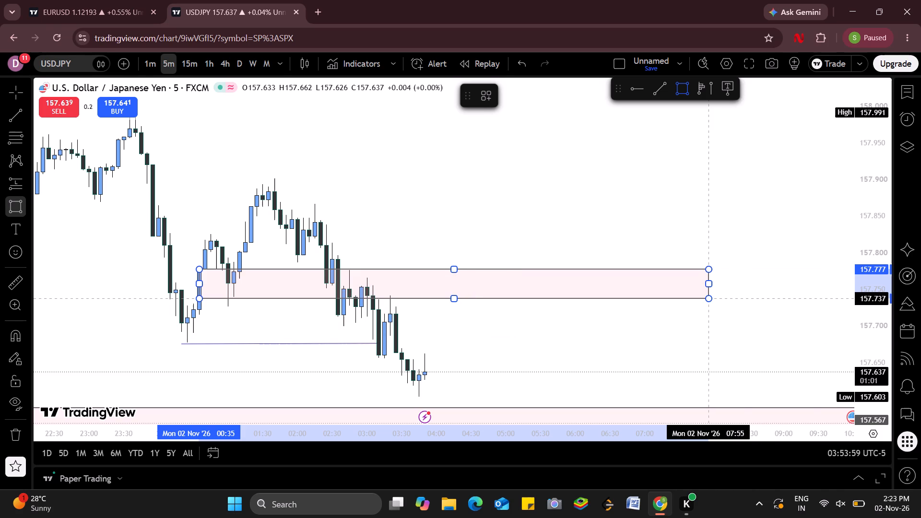
left_click_drag(710, 298, 711, 304)
left_click(711, 304)
Shift the new rectangle to span 2 Nov 00:25 to 07:45, with its edges at about 157.776 and 157.731.
left_click_drag(616, 292, 591, 292)
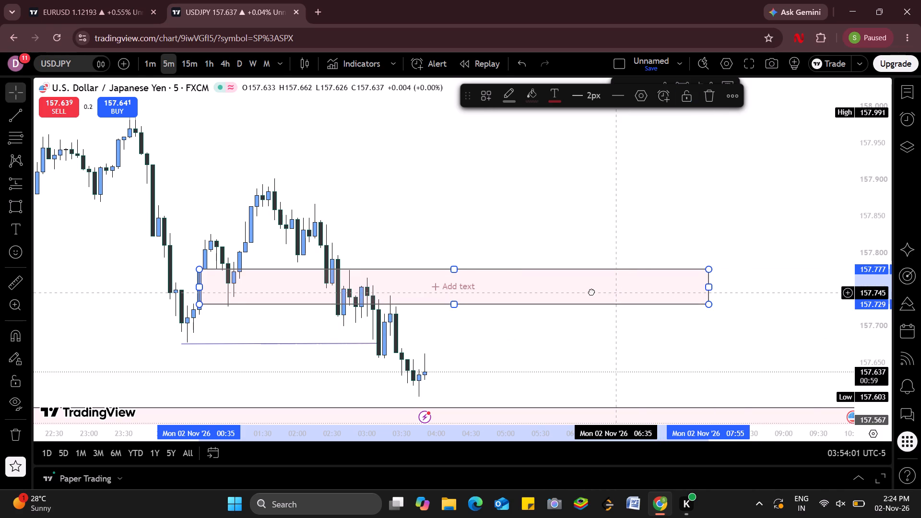
left_click_drag(591, 292, 603, 292)
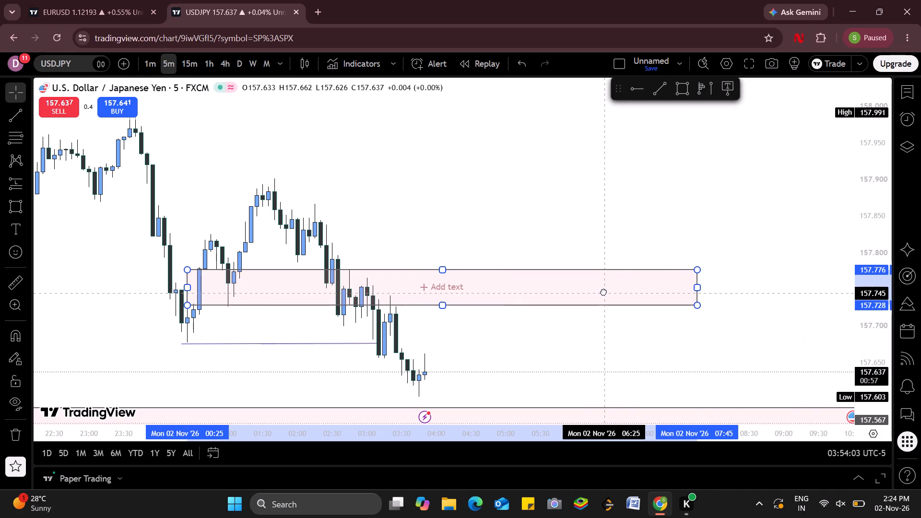
left_click_drag(603, 292, 604, 291)
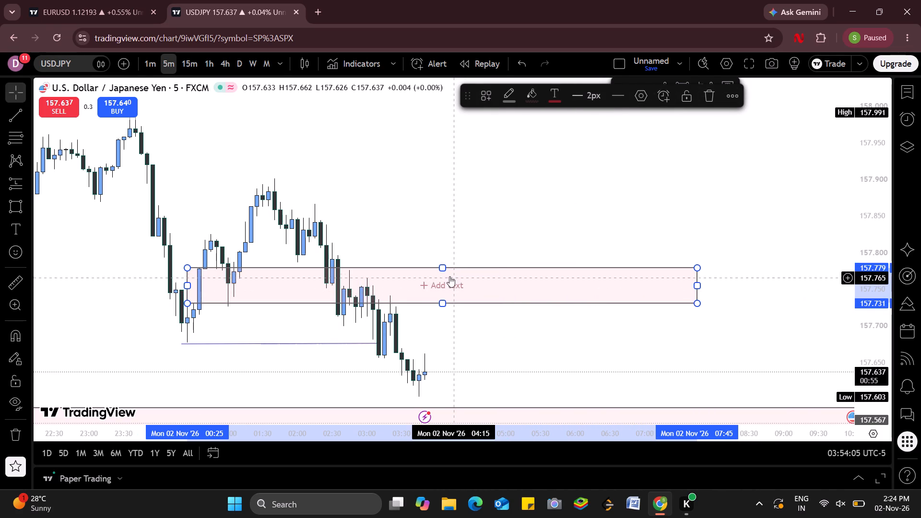
left_click(444, 270)
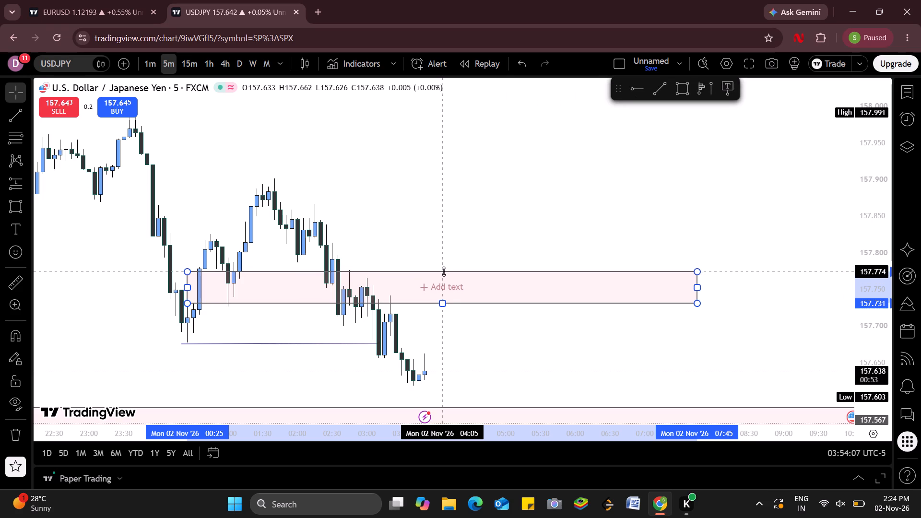
left_click(472, 230)
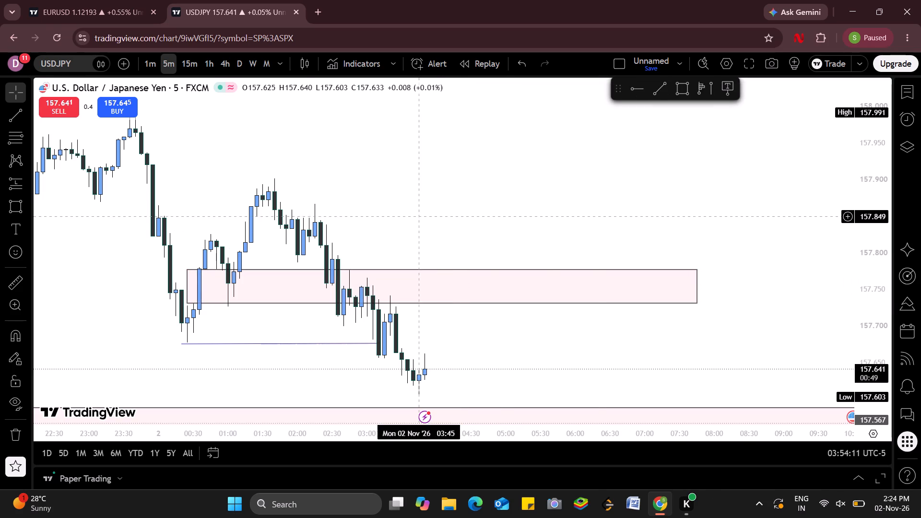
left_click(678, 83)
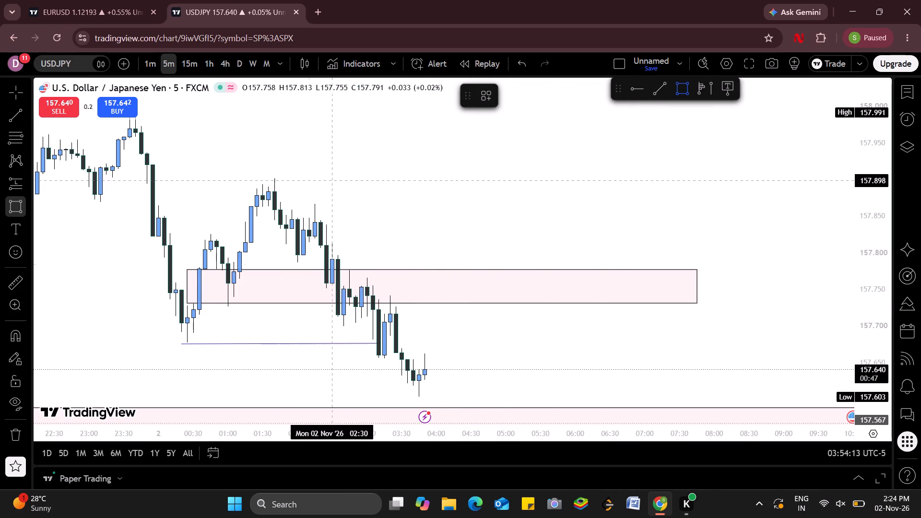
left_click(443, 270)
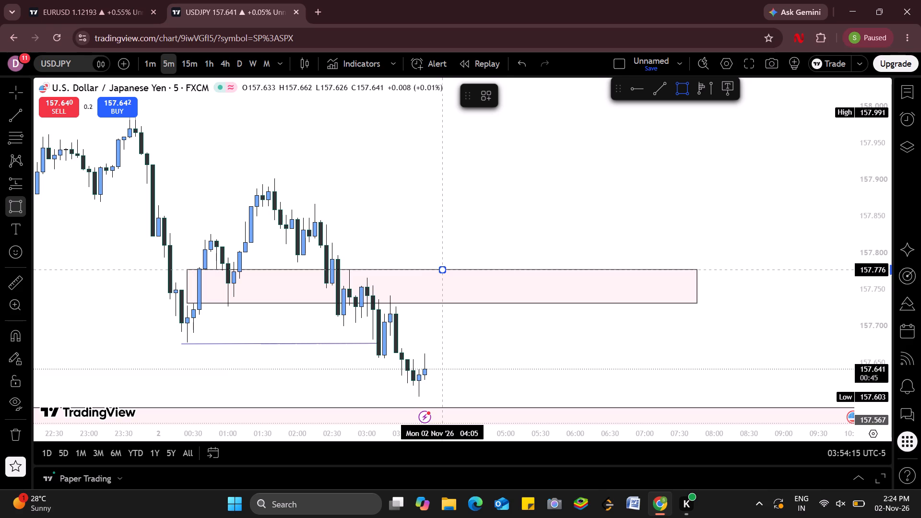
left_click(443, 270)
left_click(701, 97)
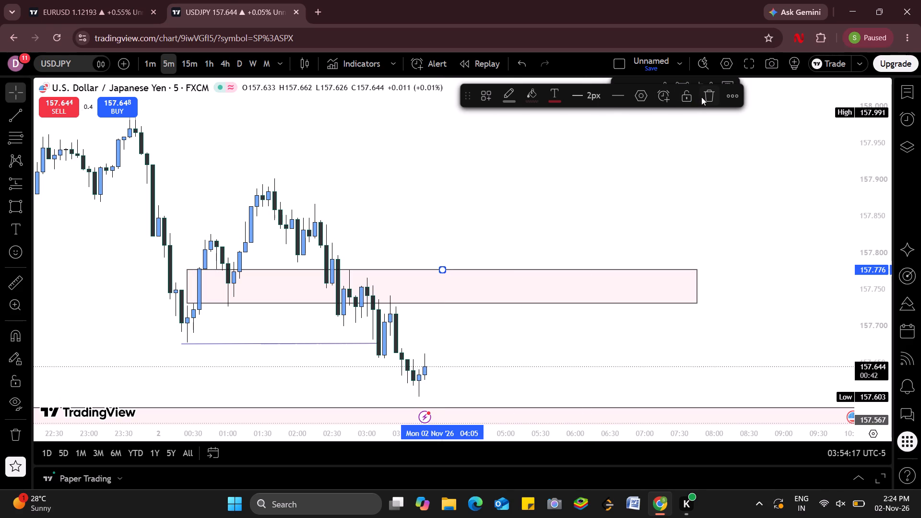
Change the fill colour of the rectangle starting at 2 Nov 00:25 to light green.
left_click(461, 270)
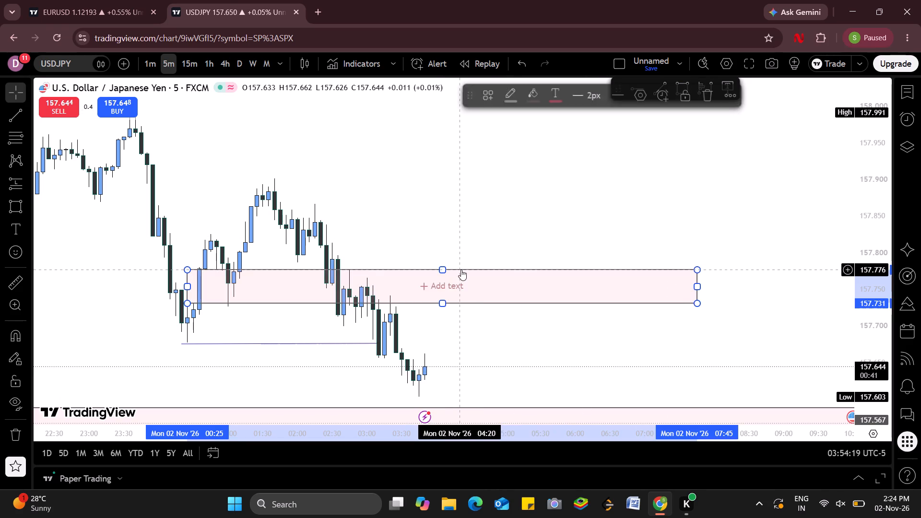
left_click(535, 97)
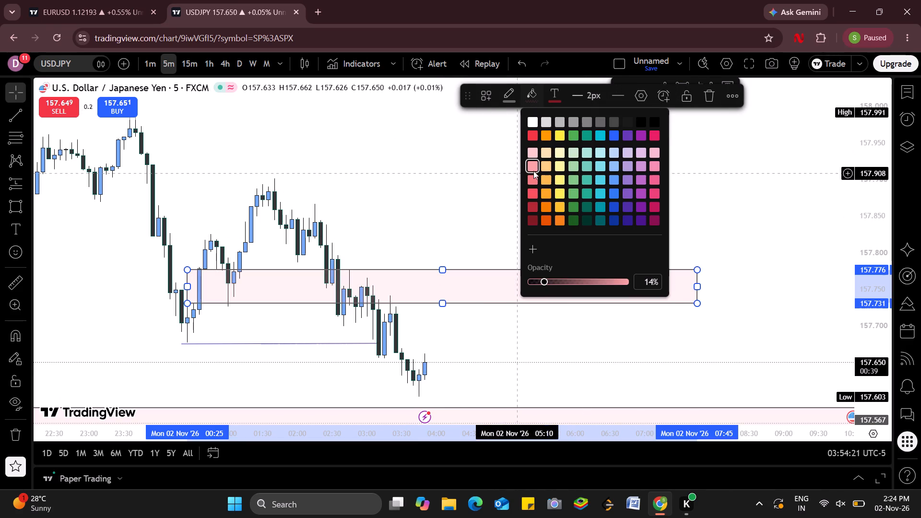
left_click(571, 154)
left_click(406, 211)
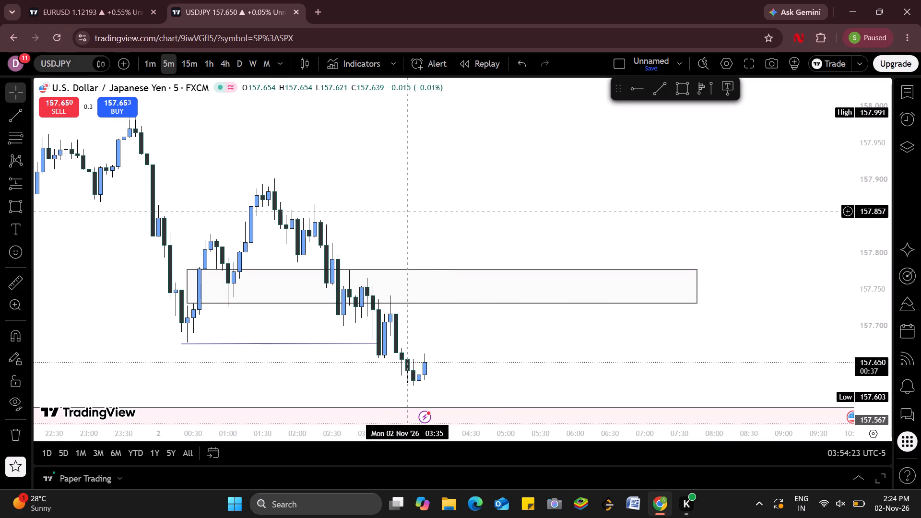
Draw a rectangle zone from about 157.893 down to 157.866, spanning 1 Nov 23:45 to 2 Nov 07:00.
left_click(680, 96)
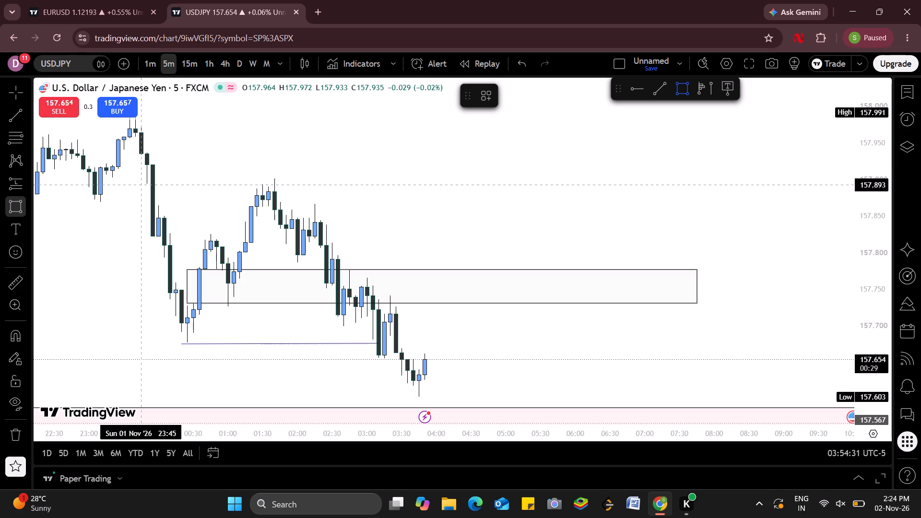
left_click_drag(139, 184, 578, 192)
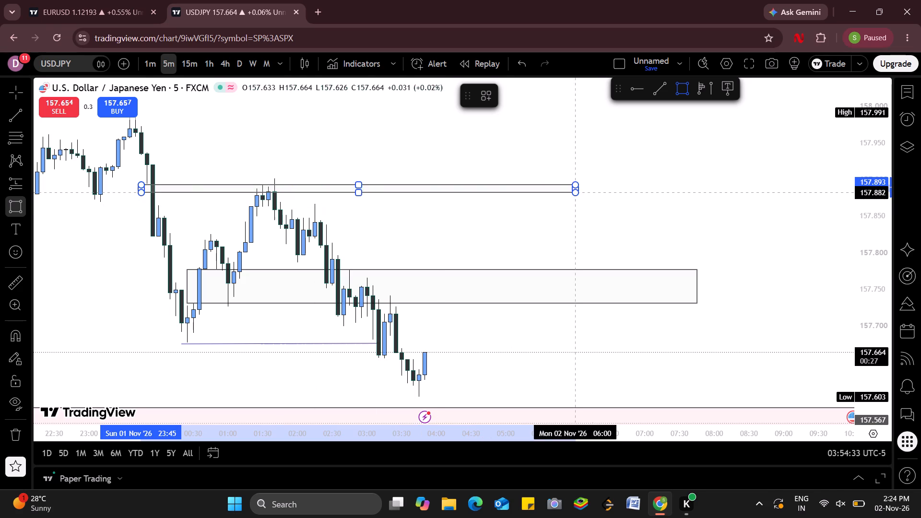
left_click_drag(578, 192, 646, 204)
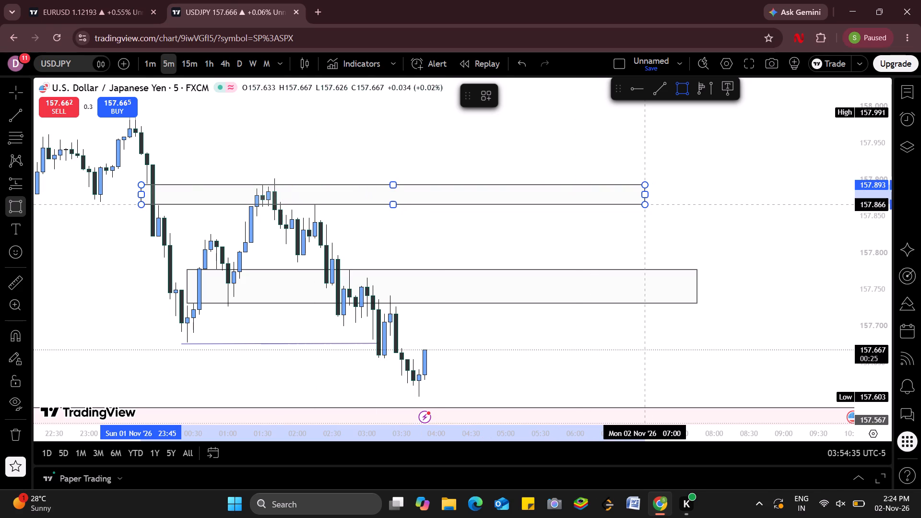
left_click_drag(646, 204, 647, 204)
left_click(647, 204)
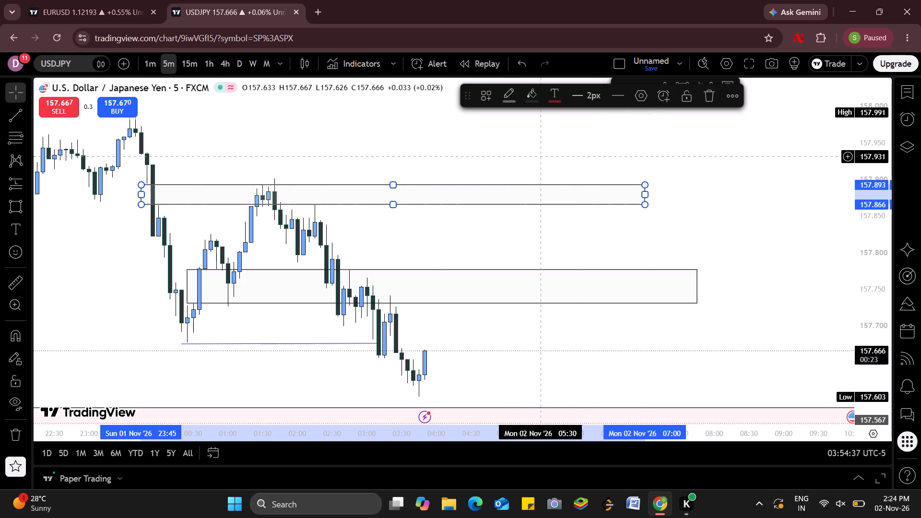
Change the fill colour of the upper rectangle zone to light red.
left_click(530, 94)
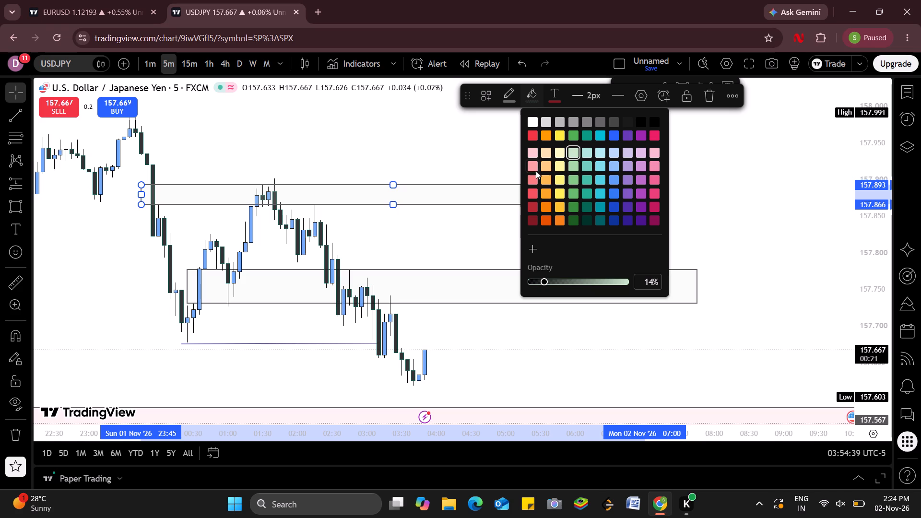
left_click(530, 162)
left_click(476, 164)
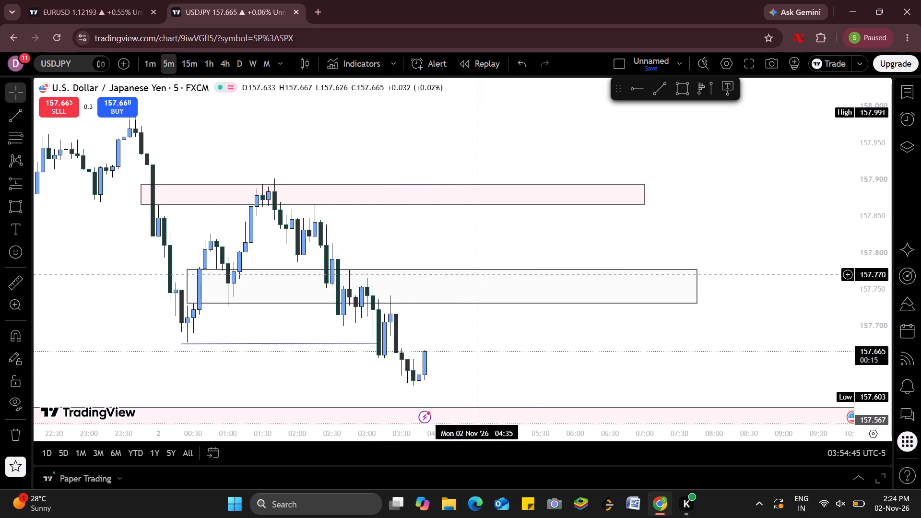
Draw a near-level trendline at about 157.99 above the swing high, from 1 Nov 23:20 to 2 Nov 01:25.
left_click_drag(480, 260, 518, 309)
left_click(661, 99)
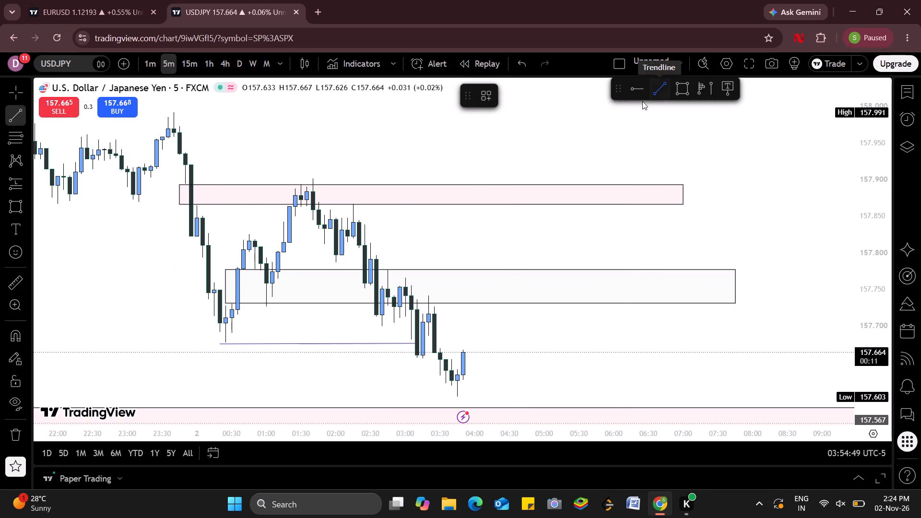
left_click_drag(153, 110, 269, 118)
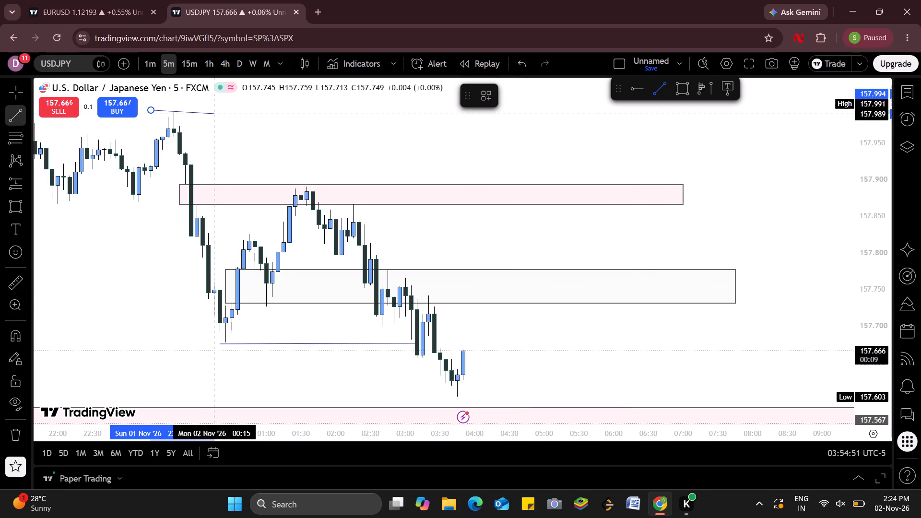
left_click_drag(269, 118, 297, 113)
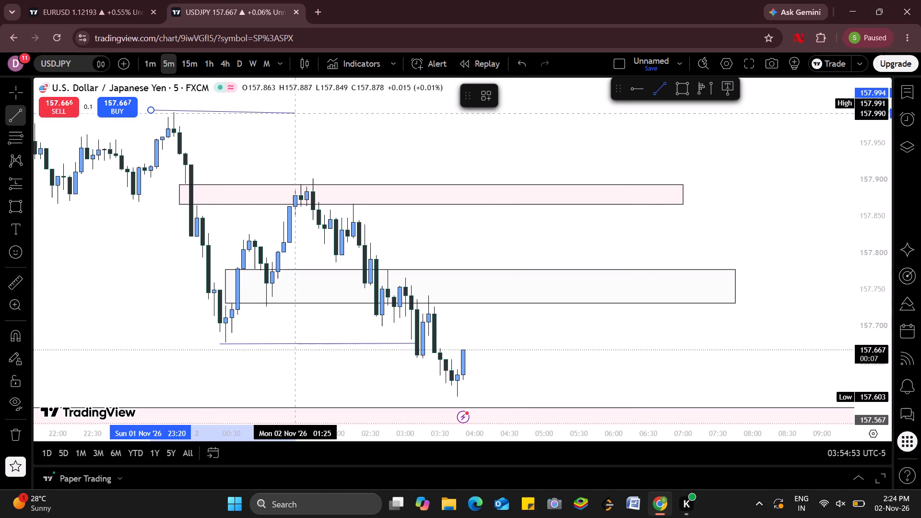
left_click_drag(297, 113, 297, 109)
left_click(297, 109)
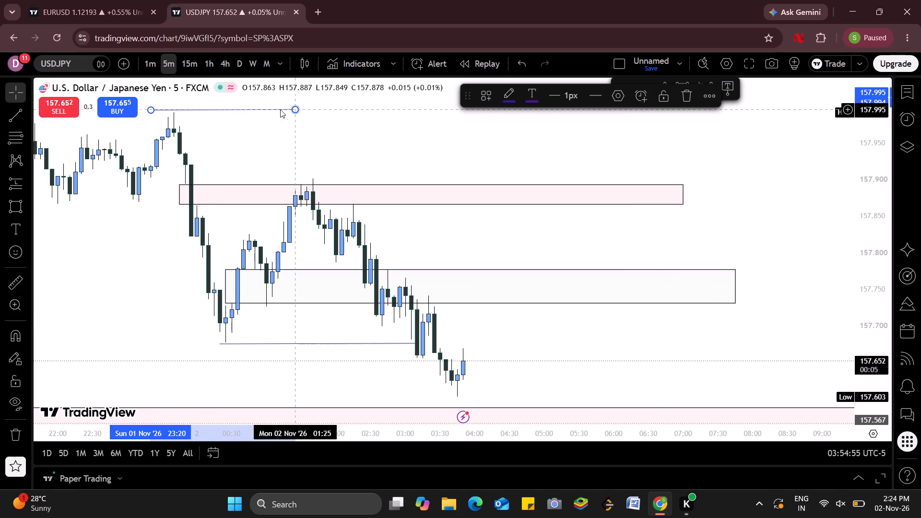
left_click(246, 107)
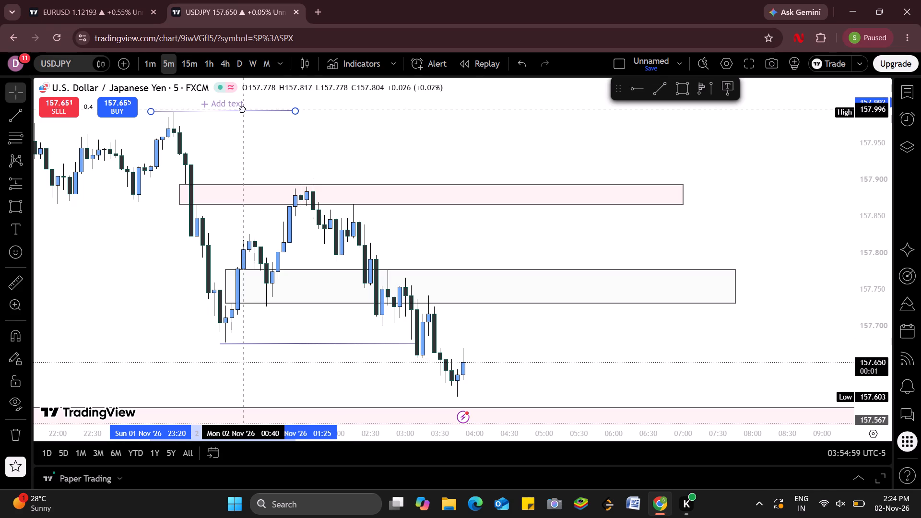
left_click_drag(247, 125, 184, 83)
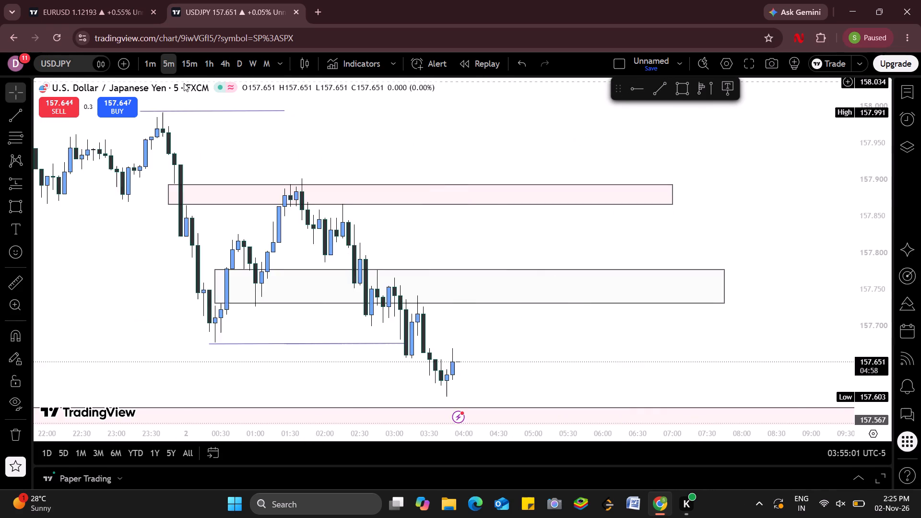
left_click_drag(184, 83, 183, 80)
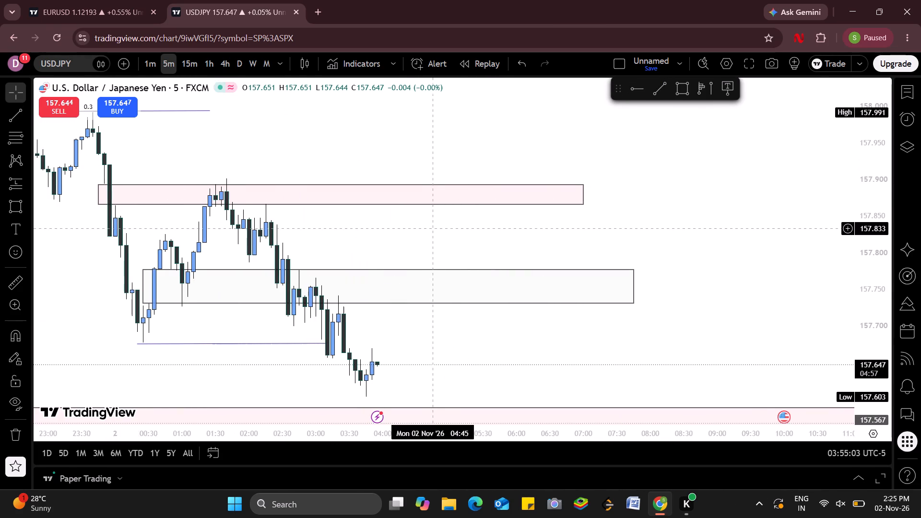
Draw a level trendline at about 157.604 under the latest swing low, from 2 Nov 03:15 to 04:00.
left_click_drag(433, 228, 463, 187)
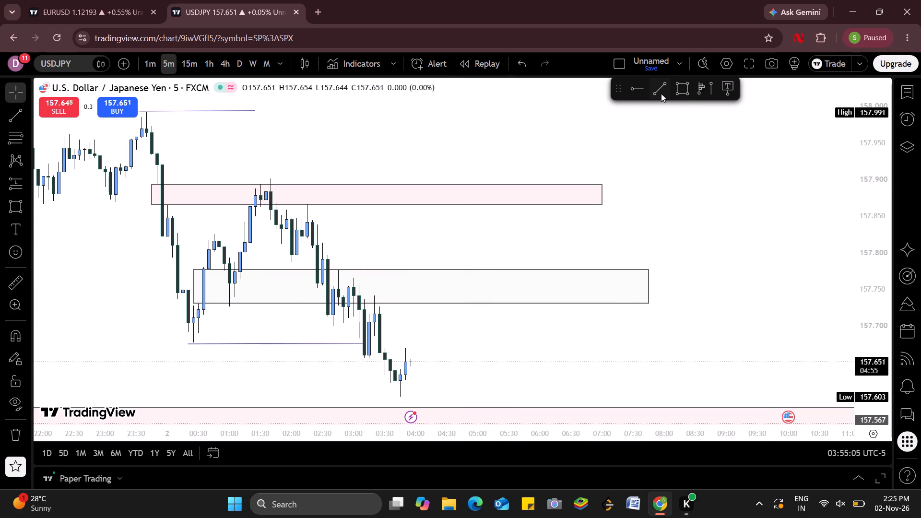
left_click(661, 94)
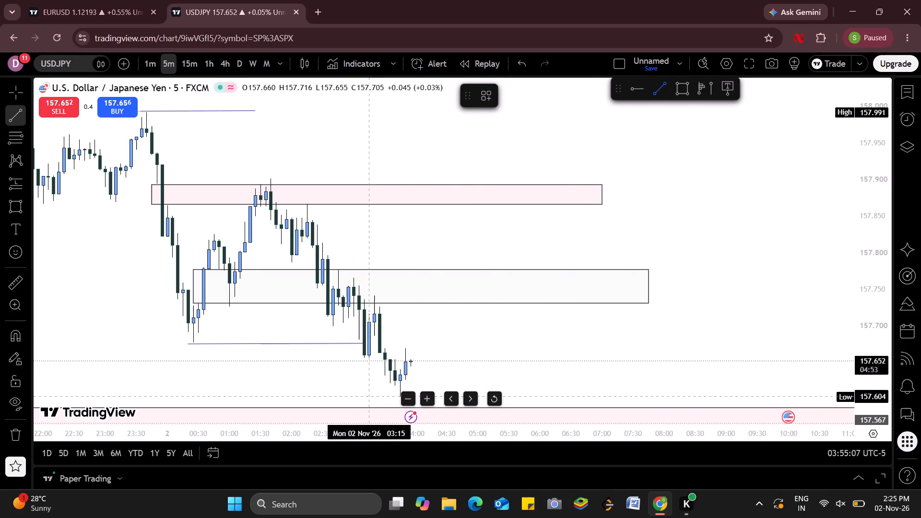
left_click_drag(368, 396, 449, 398)
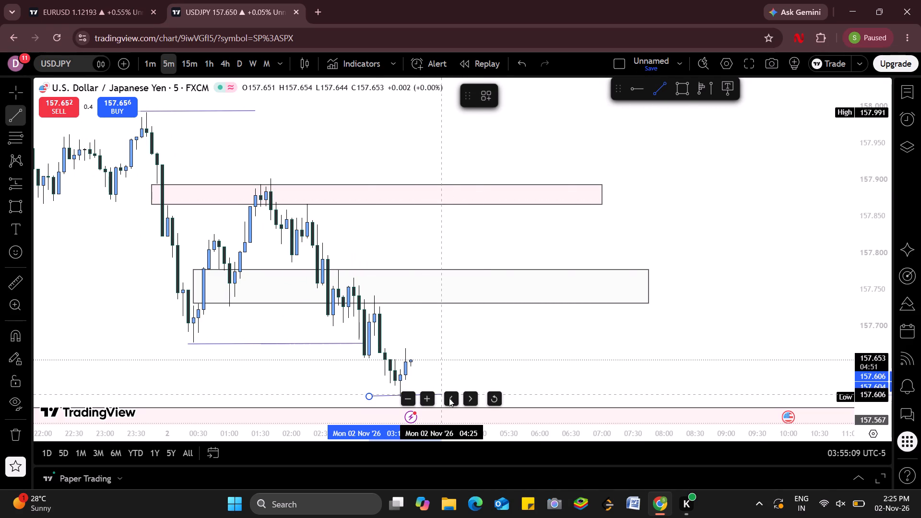
left_click_drag(449, 398, 452, 396)
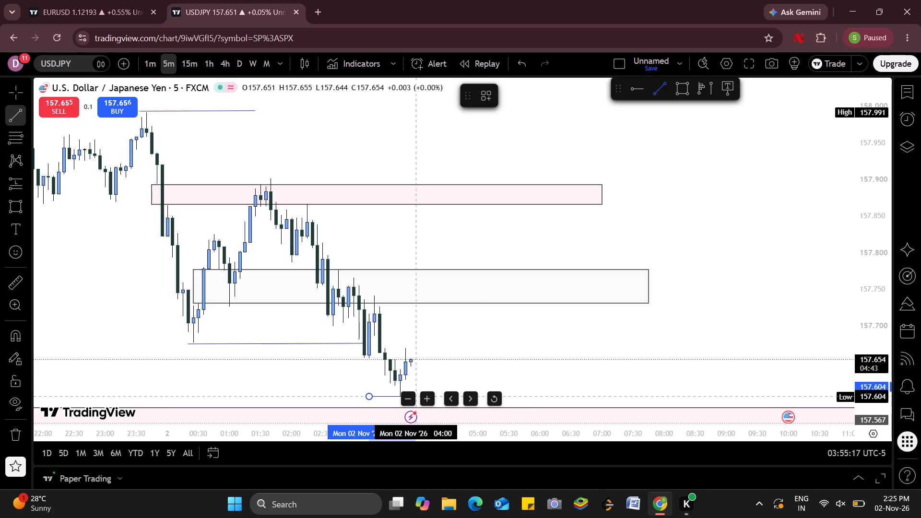
left_click(418, 397)
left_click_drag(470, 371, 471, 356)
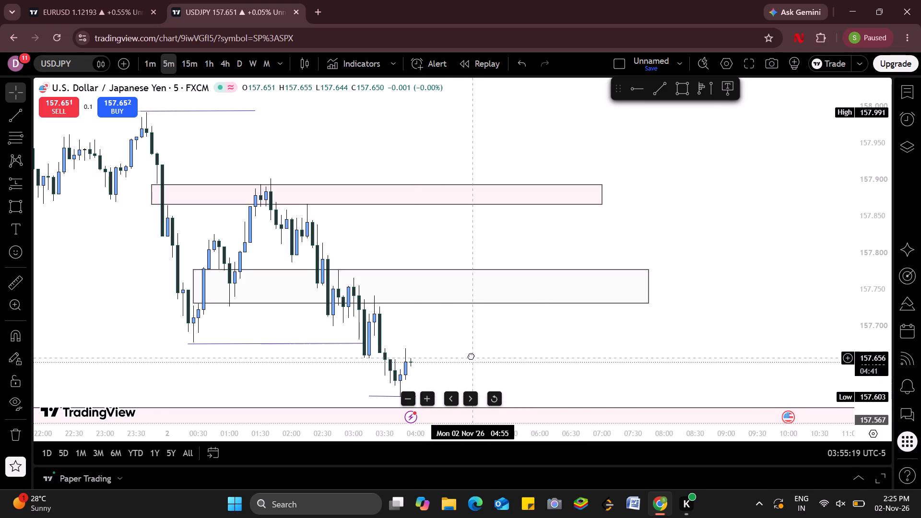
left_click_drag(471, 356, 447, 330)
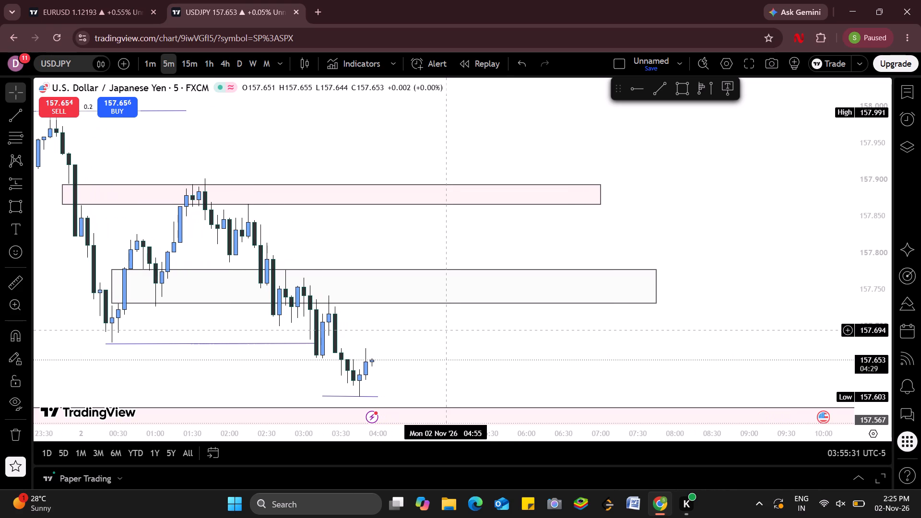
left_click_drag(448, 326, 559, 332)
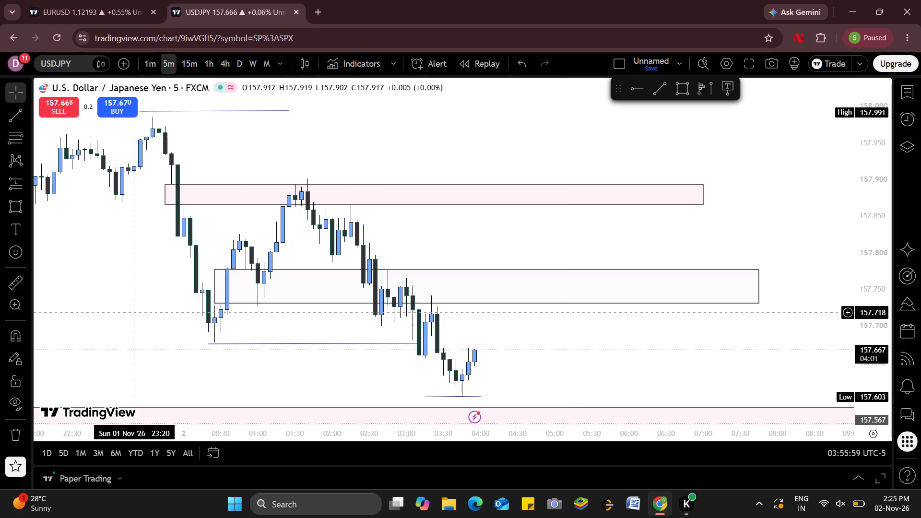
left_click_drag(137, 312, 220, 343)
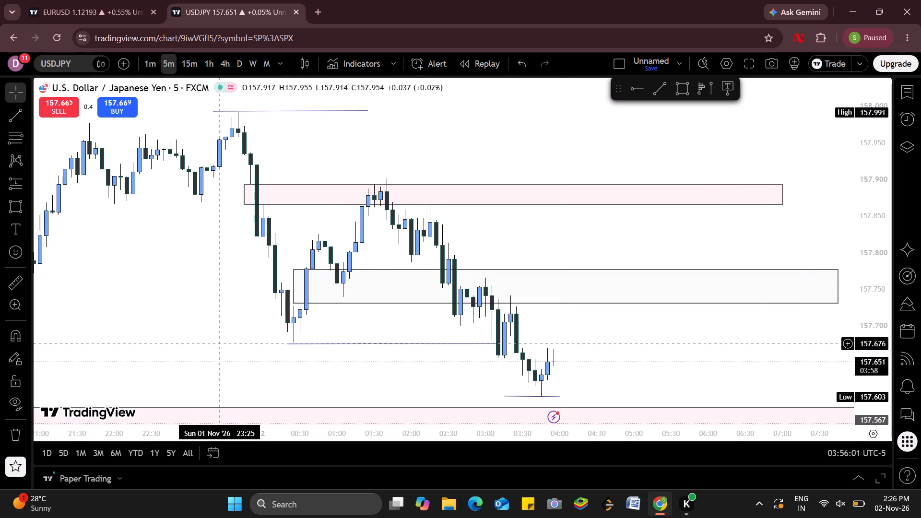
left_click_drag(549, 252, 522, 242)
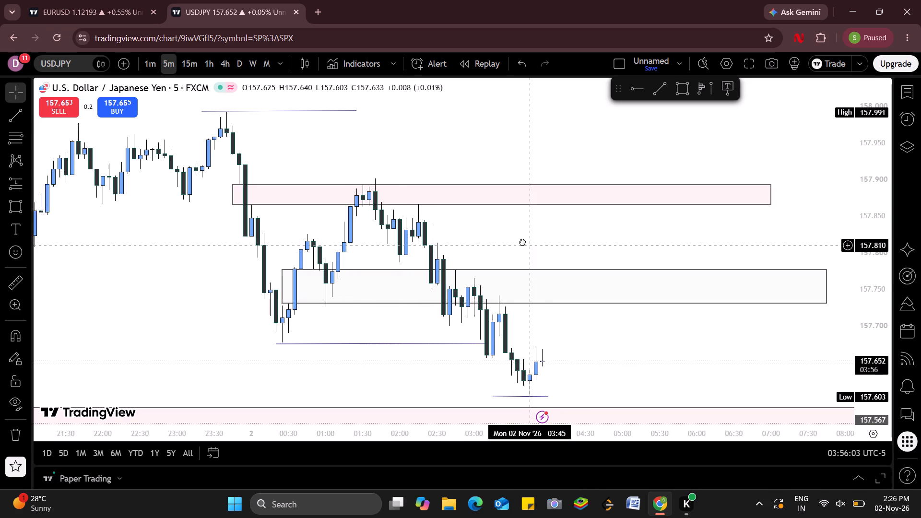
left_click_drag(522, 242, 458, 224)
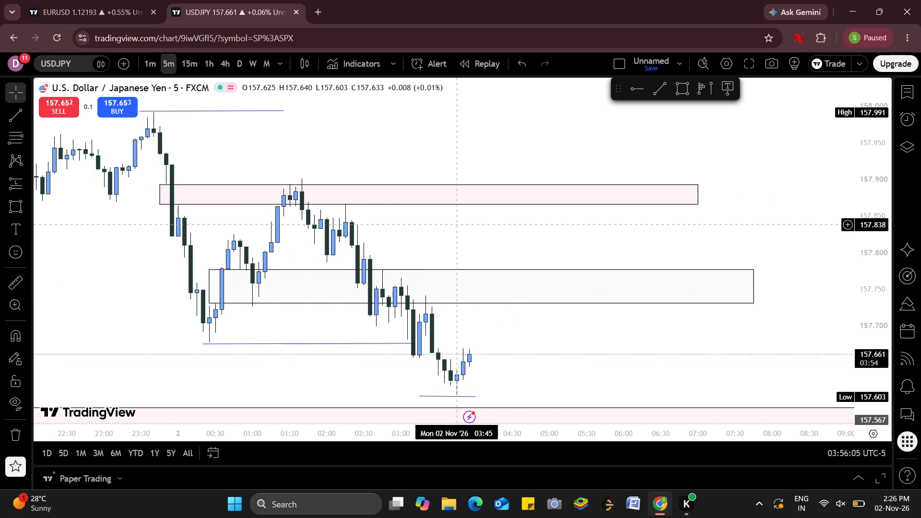
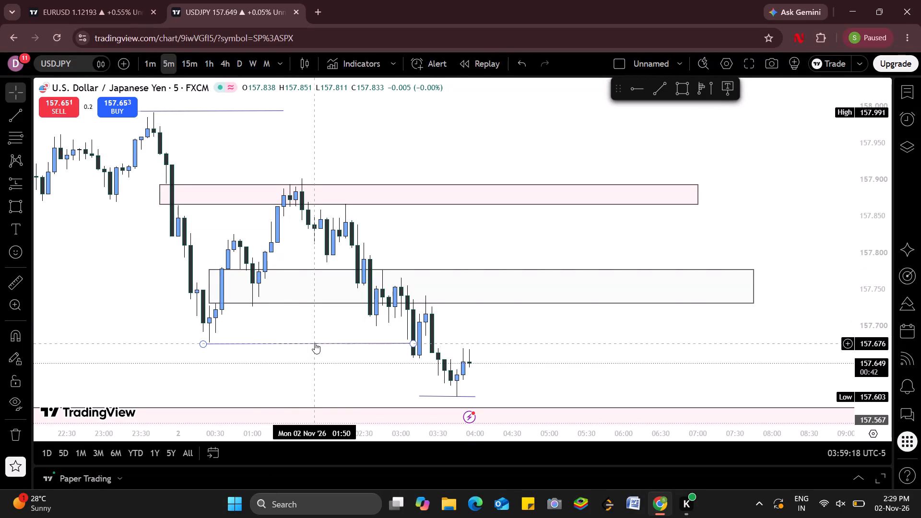
Label the trendline at about 157.676, under the earlier swing low, with the text "lqs".
left_click(315, 343)
left_click(315, 335)
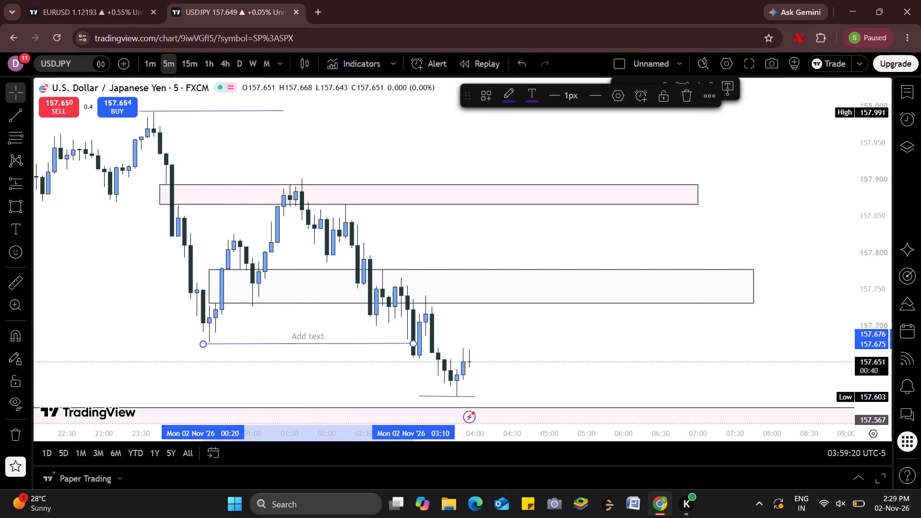
type("lqs")
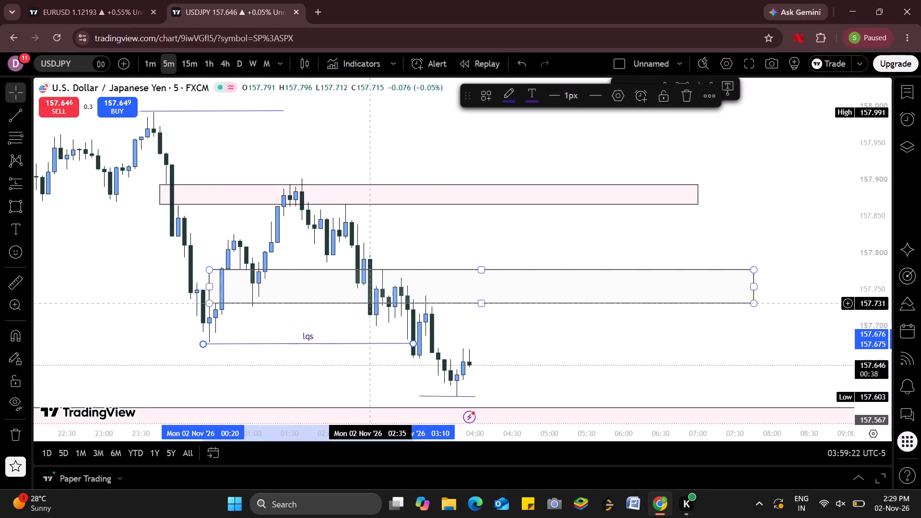
left_click(381, 136)
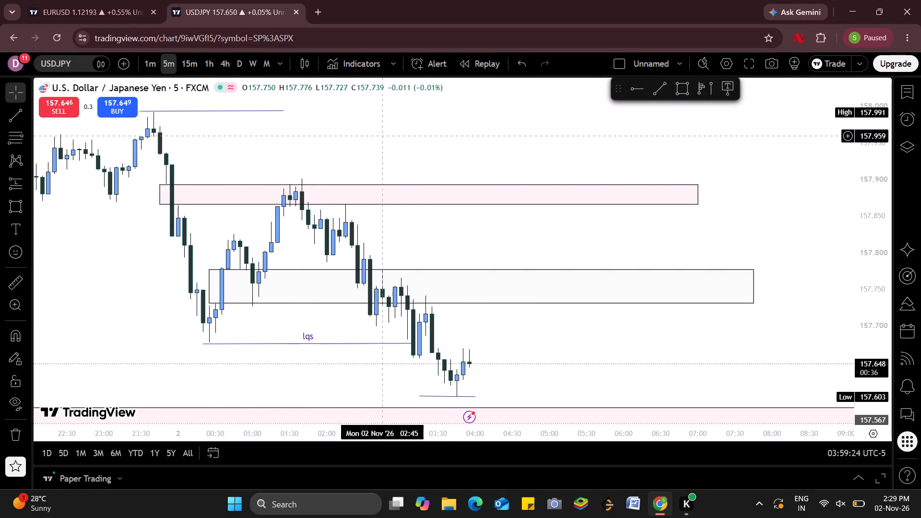
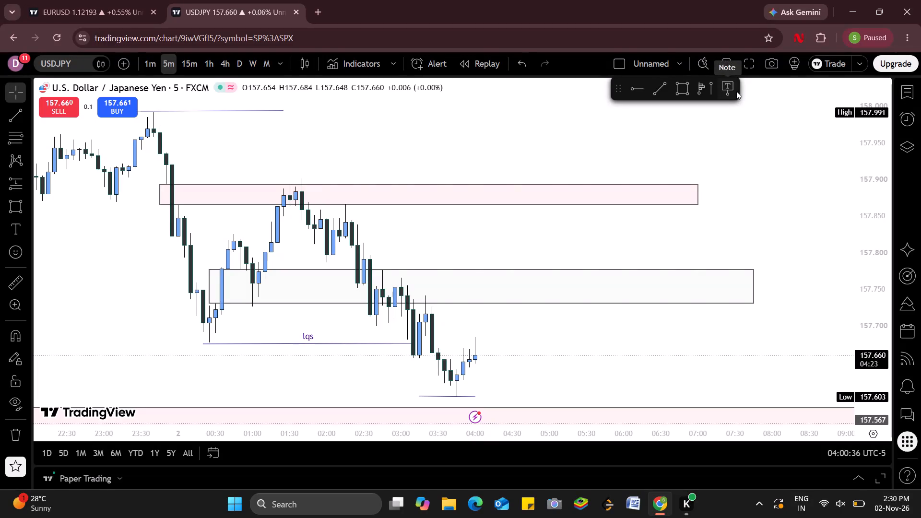
Place a note in the empty area above the red zone, at about 157.967, with the first line "res bearish fvg".
left_click(409, 130)
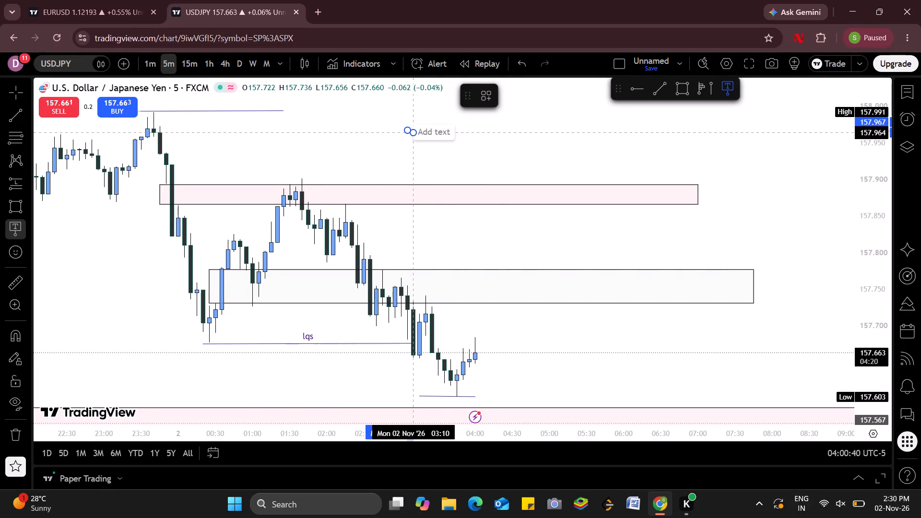
left_click(417, 129)
left_click(428, 131)
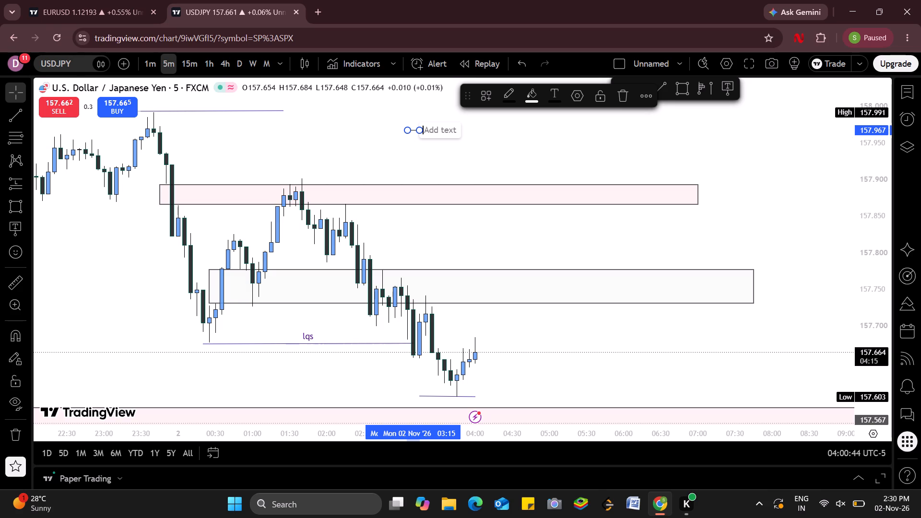
type("res")
key("space")
type("bearish fvg")
key("Return")
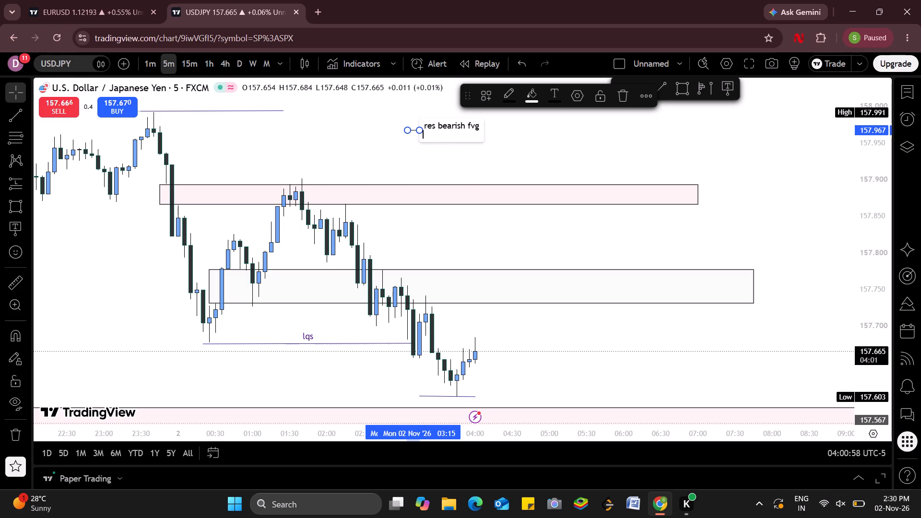
Add the second line "disr bullish fvg" to the note.
type("dis")
type("re")
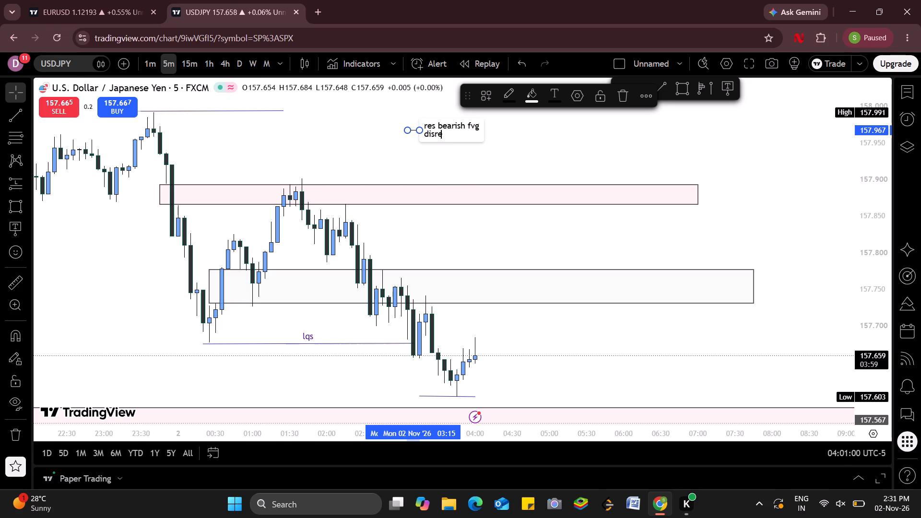
key("BackSpace")
key("space")
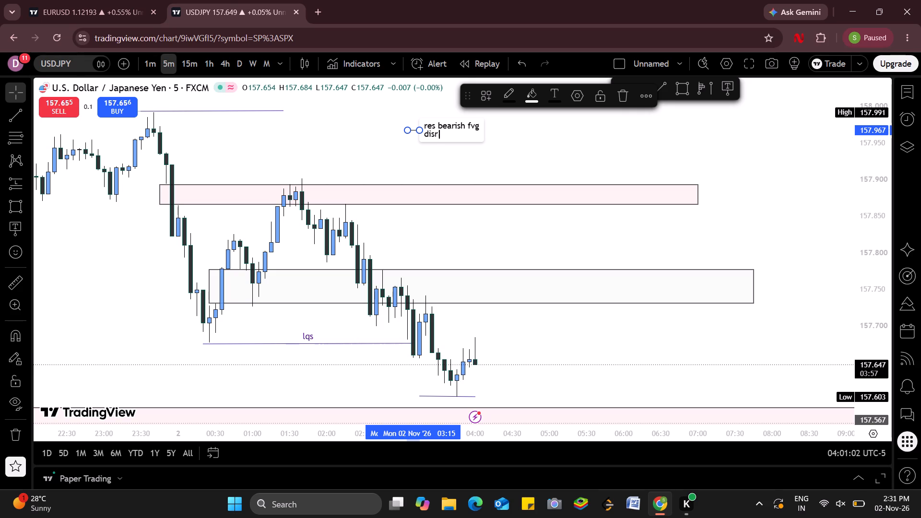
type("bullish")
key("space")
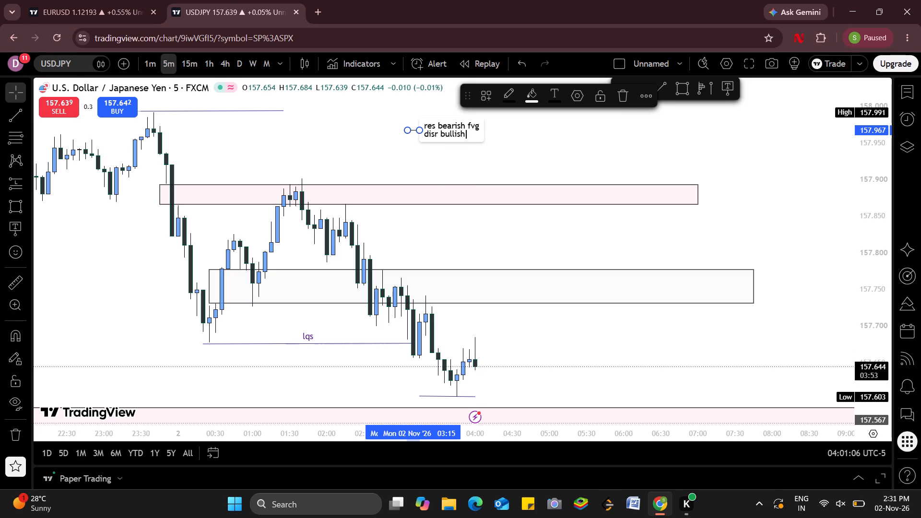
key("g")
key("BackSpace")
type("fvg")
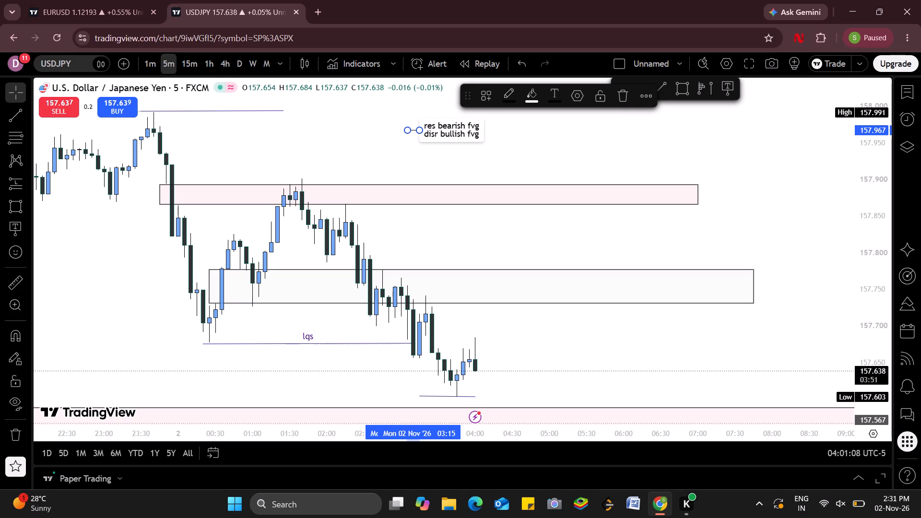
Add the third line "price prob moving to next swing high" to the note and finish editing it.
key("Return")
type("price")
key("space")
type("prob")
key("space")
type("mov")
type("ing to")
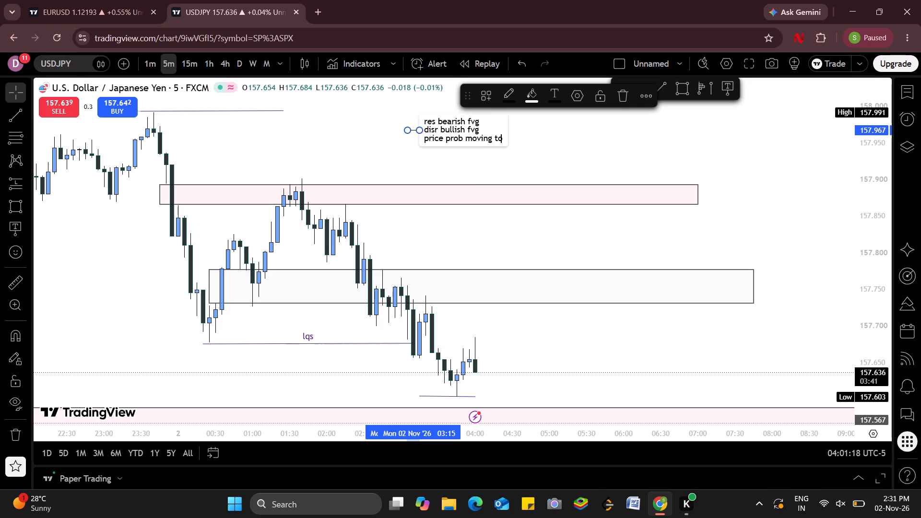
key("space")
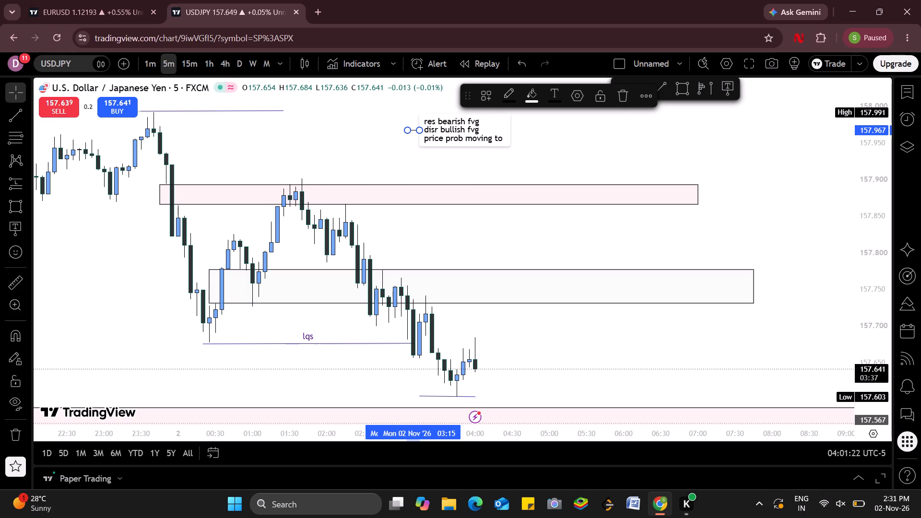
type("next")
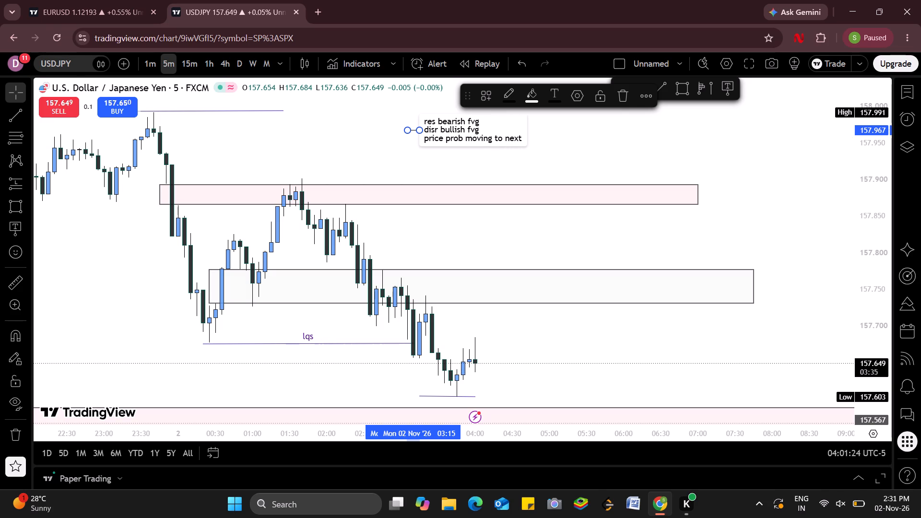
key("space")
type("swing high")
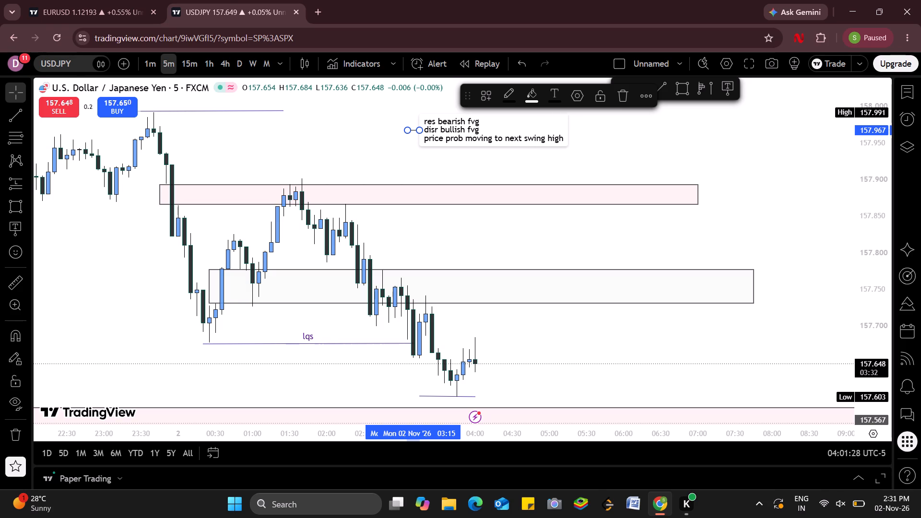
left_click(354, 125)
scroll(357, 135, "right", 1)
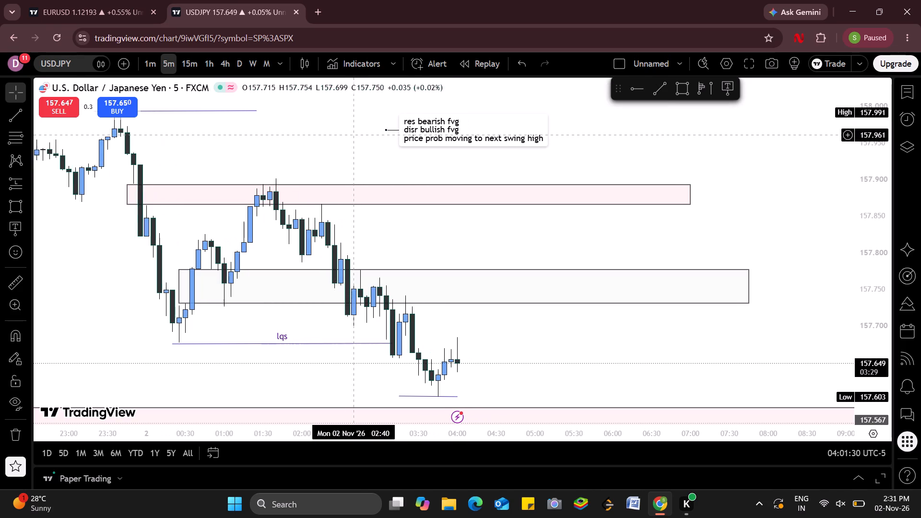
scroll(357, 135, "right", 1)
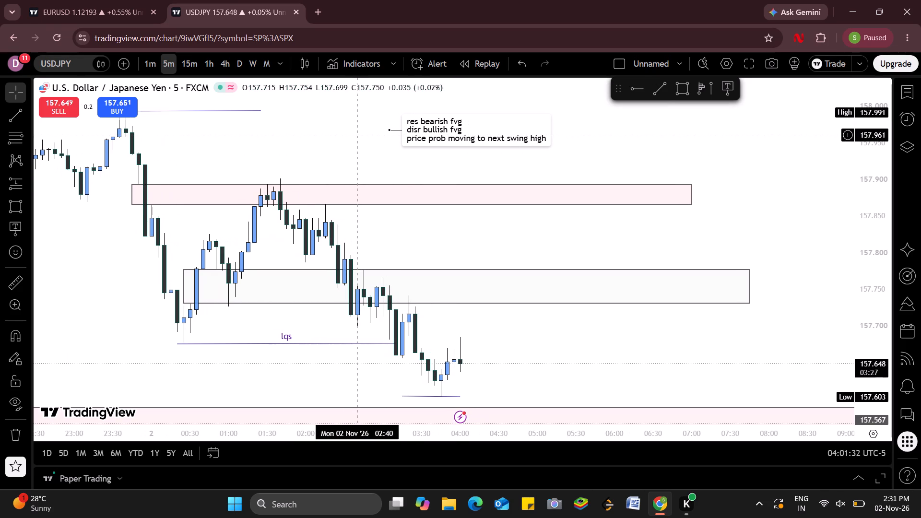
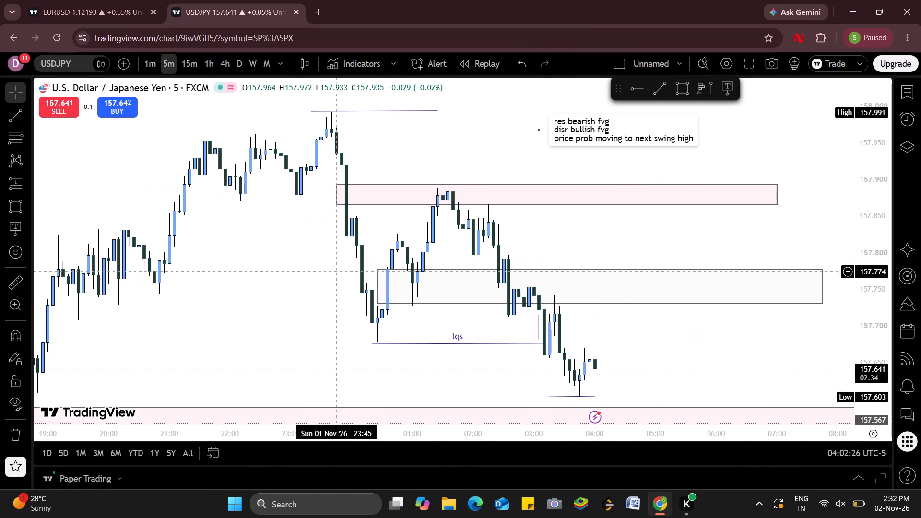
Delete the large red zone below the latest lows, whose upper edge is at about 157.588.
left_click_drag(869, 143, 889, 272)
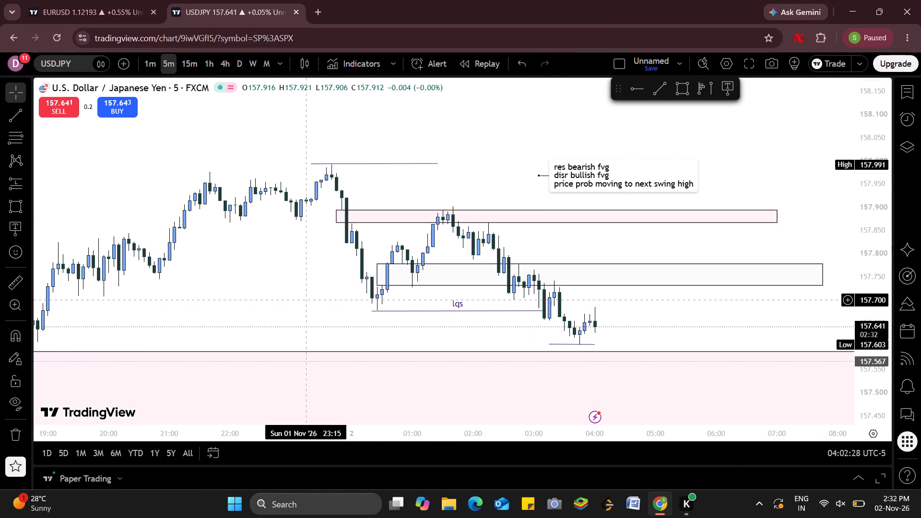
left_click(305, 350)
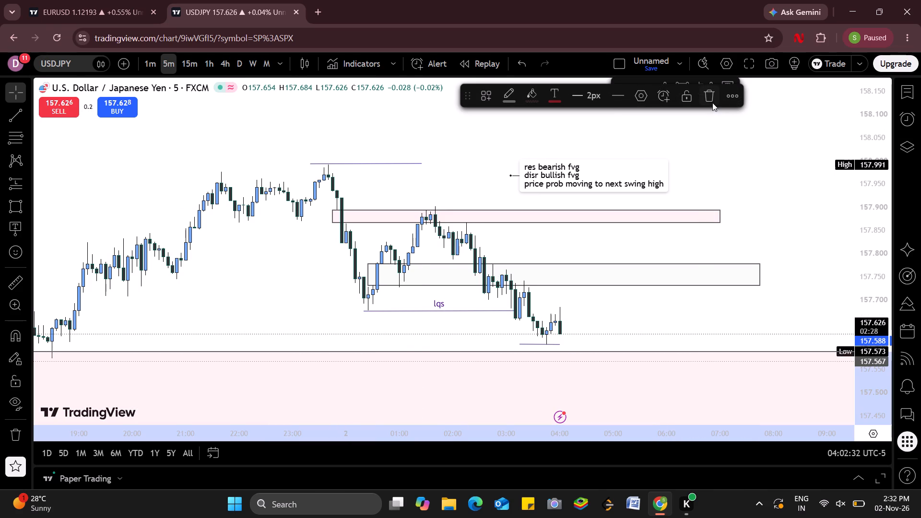
left_click(712, 102)
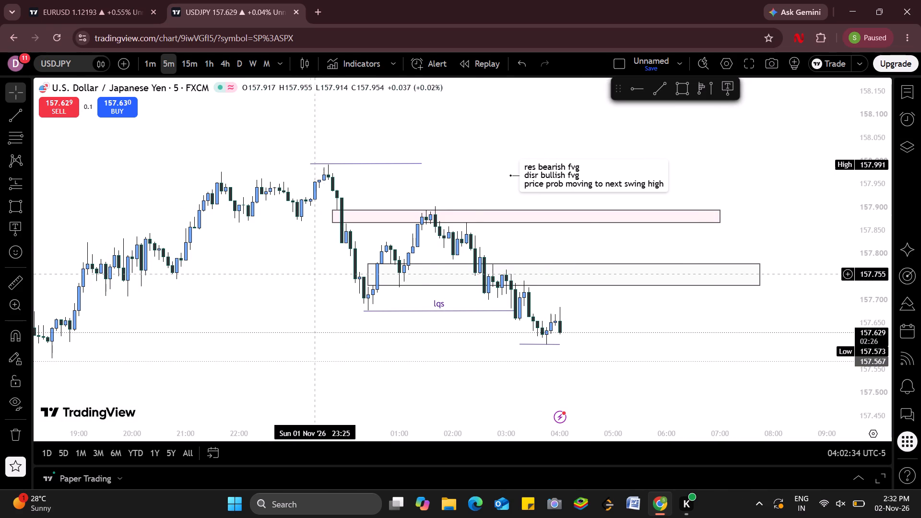
Draw a horizontal trend line at the swing low, about 157.745, from 20:35 on 01 Nov to 00:10 on 02 Nov.
left_click(657, 92)
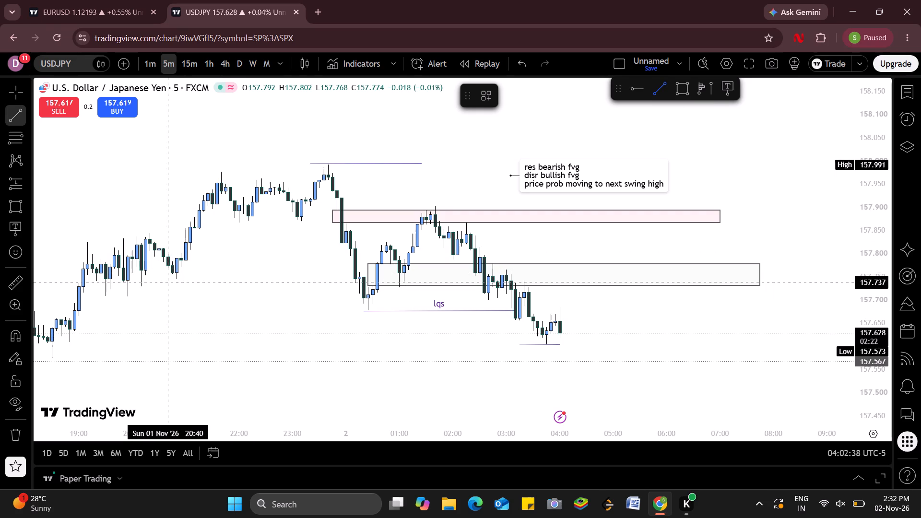
left_click_drag(165, 278, 354, 278)
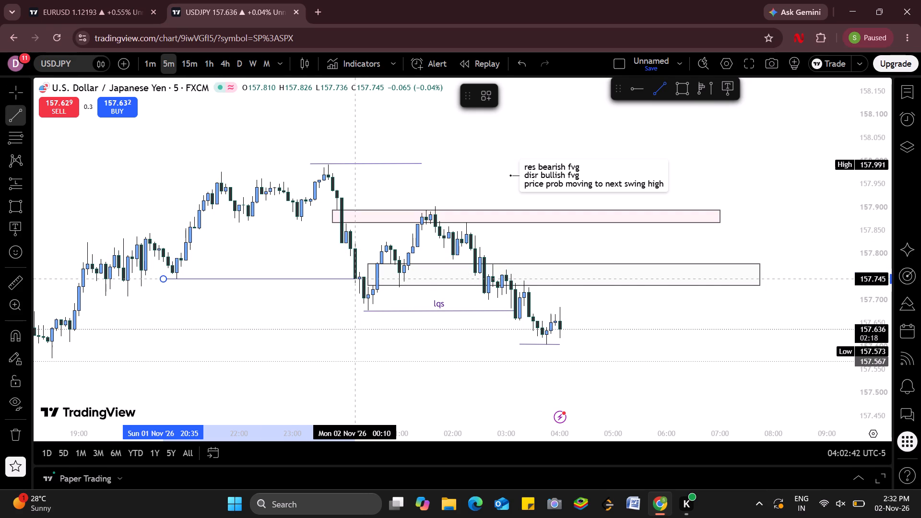
left_click_drag(354, 278, 355, 278)
left_click(355, 278)
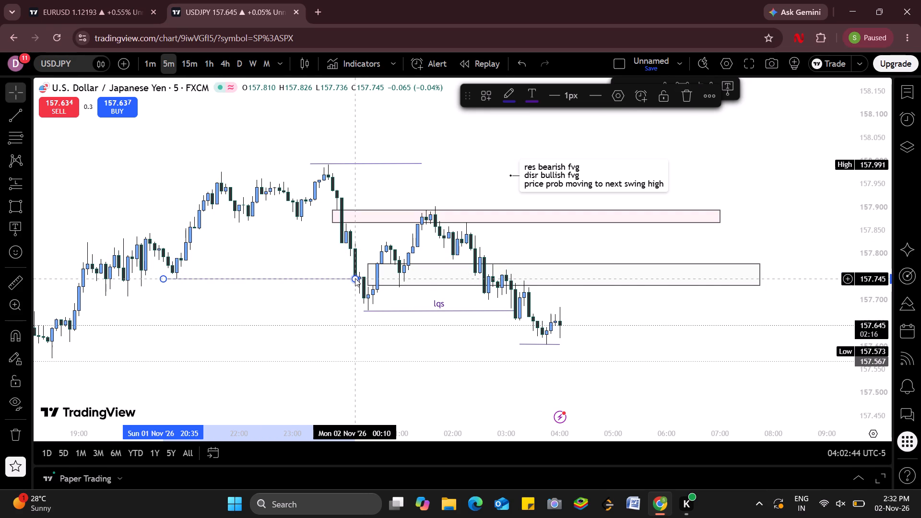
left_click(252, 184)
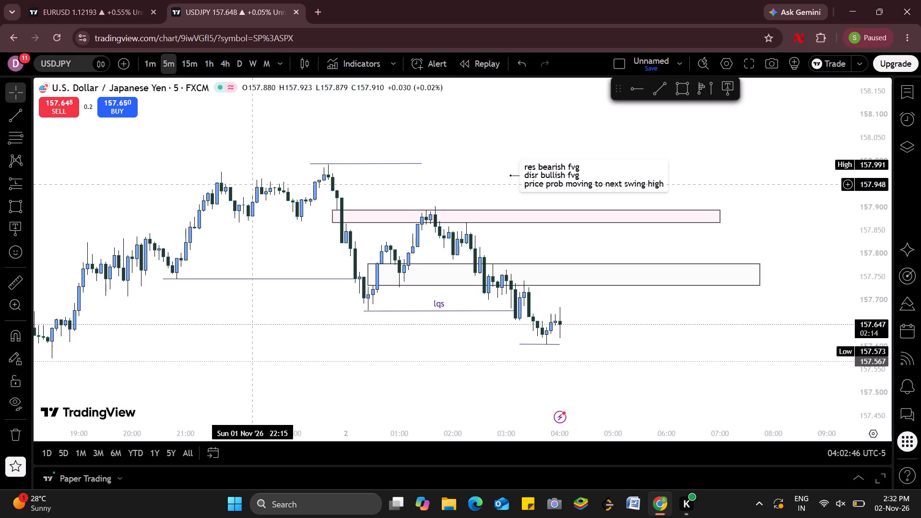
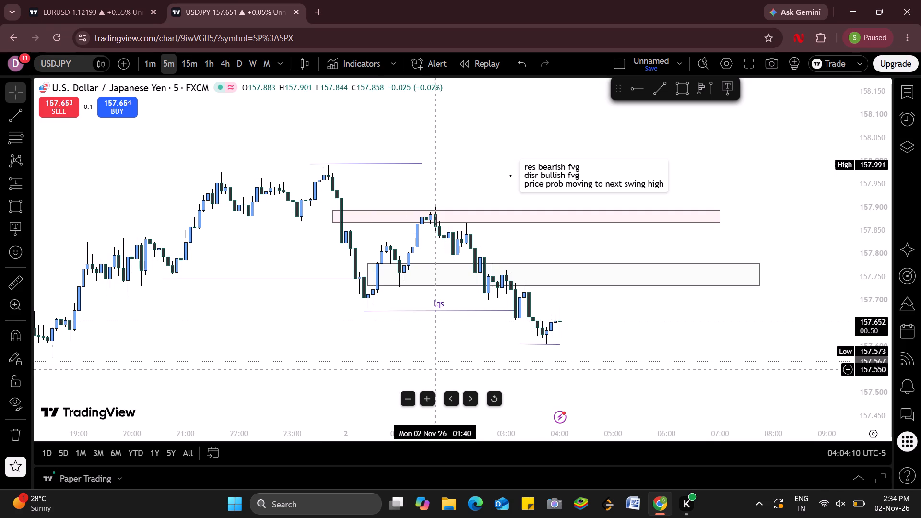
Place a callout at about 157.683, just after the latest candles, reading "wait for price to enter bullish fvg ,after confirmation enter buy side trade".
scroll(537, 359, "left", 2)
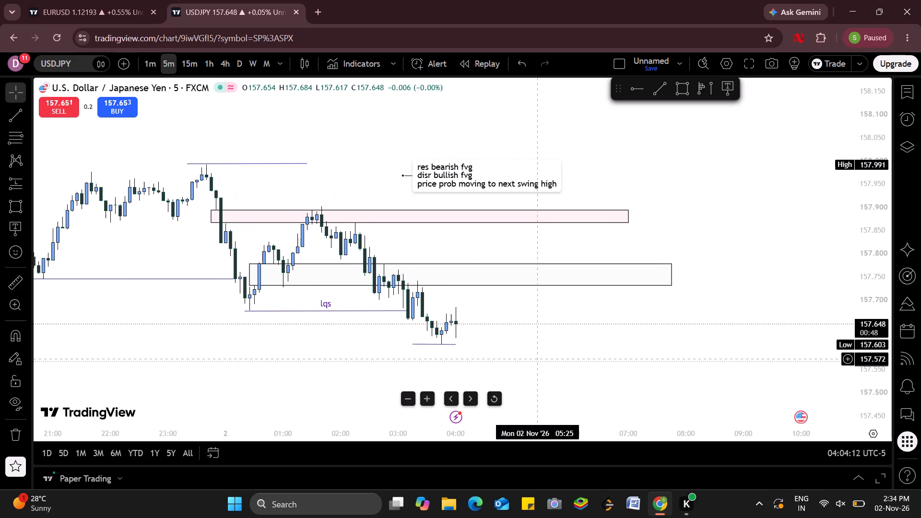
scroll(537, 359, "right", 3)
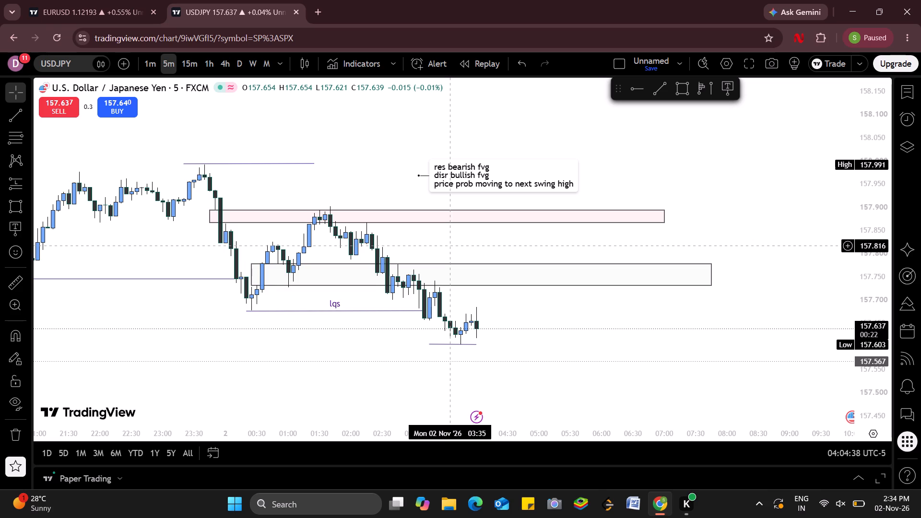
left_click(728, 92)
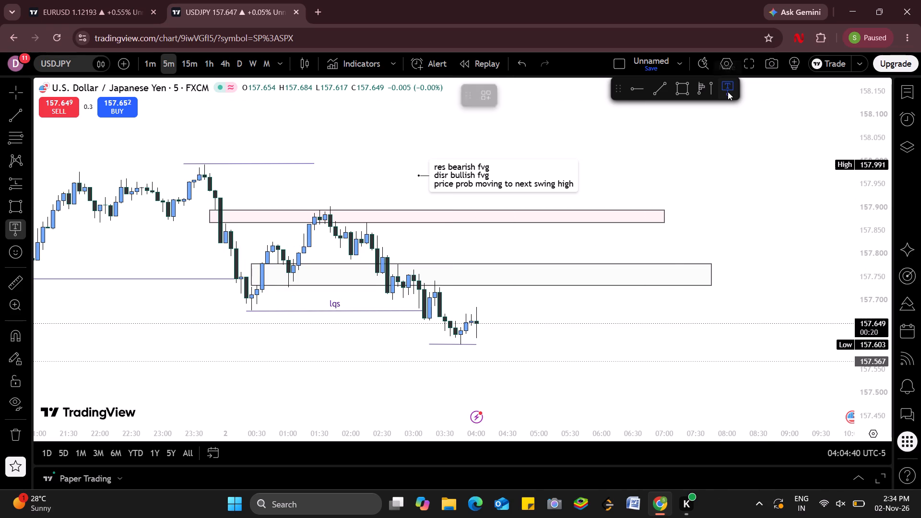
left_click(535, 307)
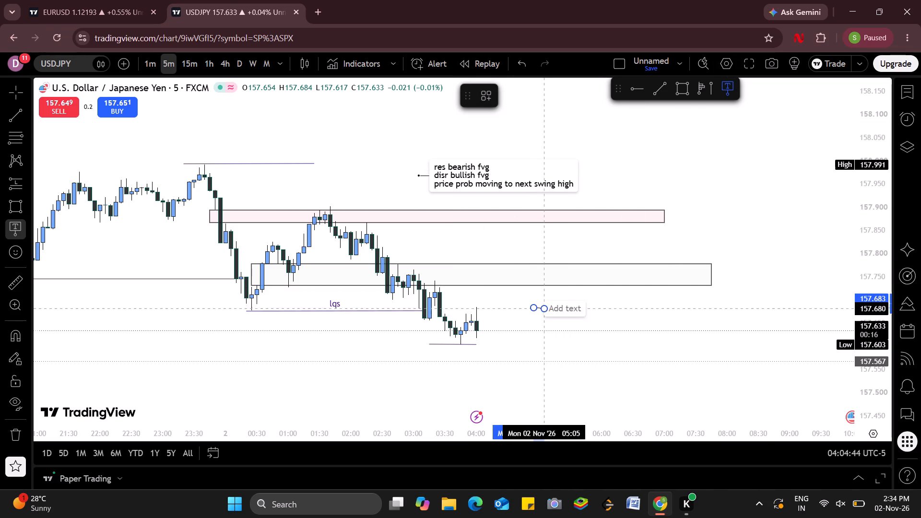
left_click(543, 307)
left_click(552, 308)
type("wait for")
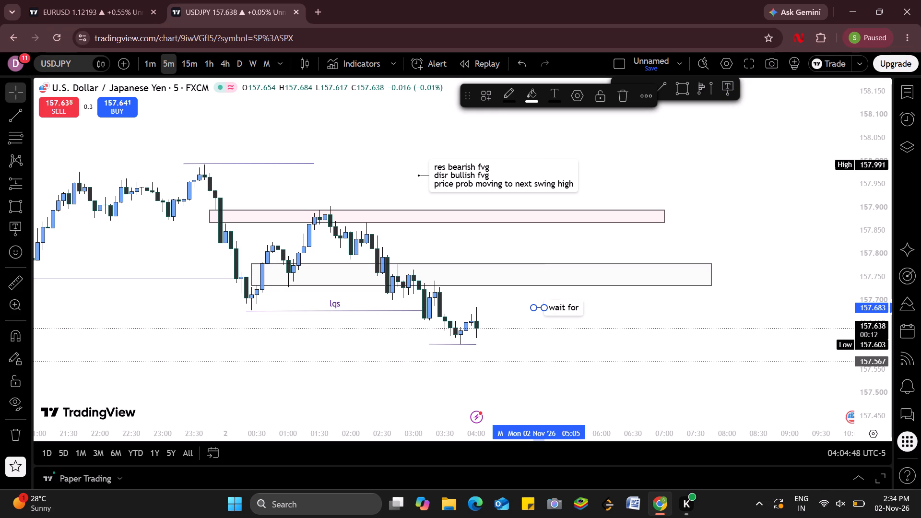
key("Right")
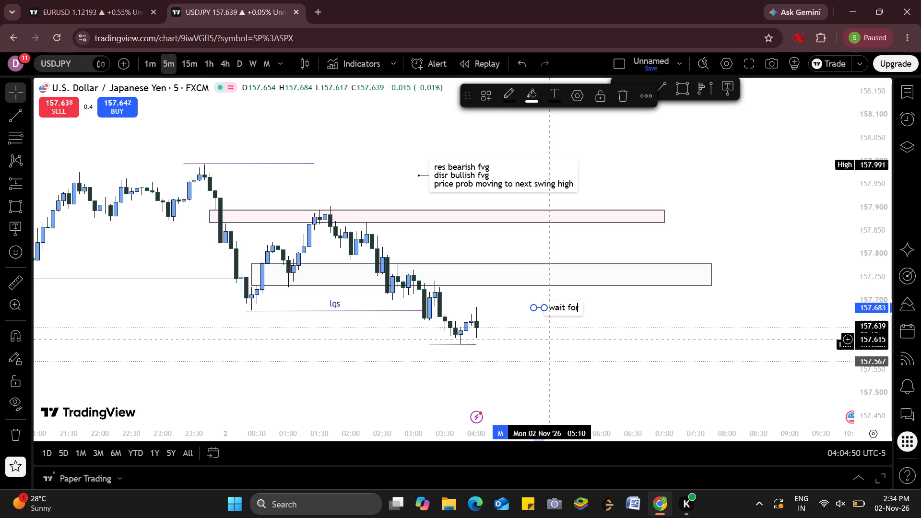
key("space")
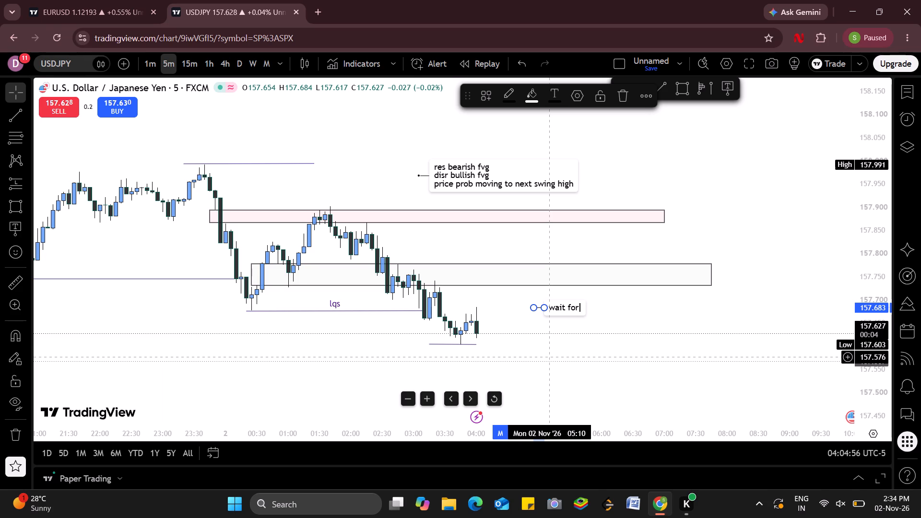
type("price to")
key("space")
type("enter")
key("space")
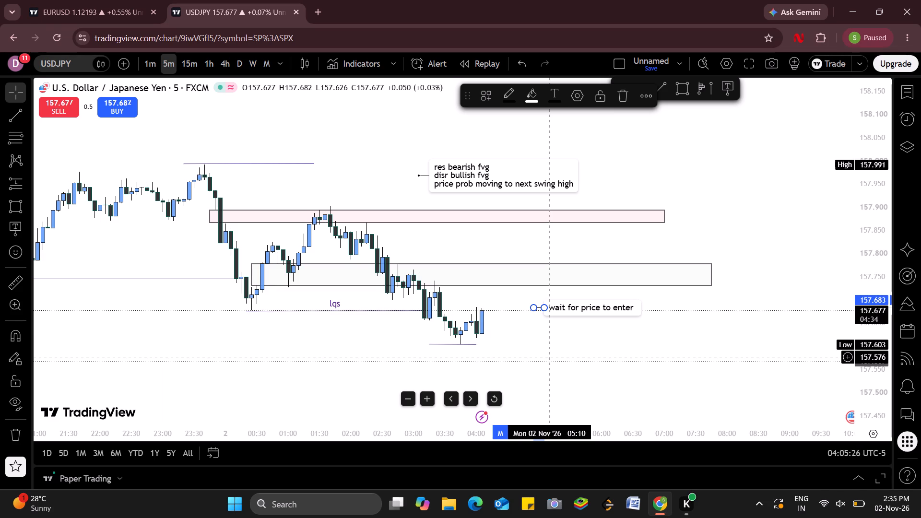
key("space")
type("bullish fvg")
key("space")
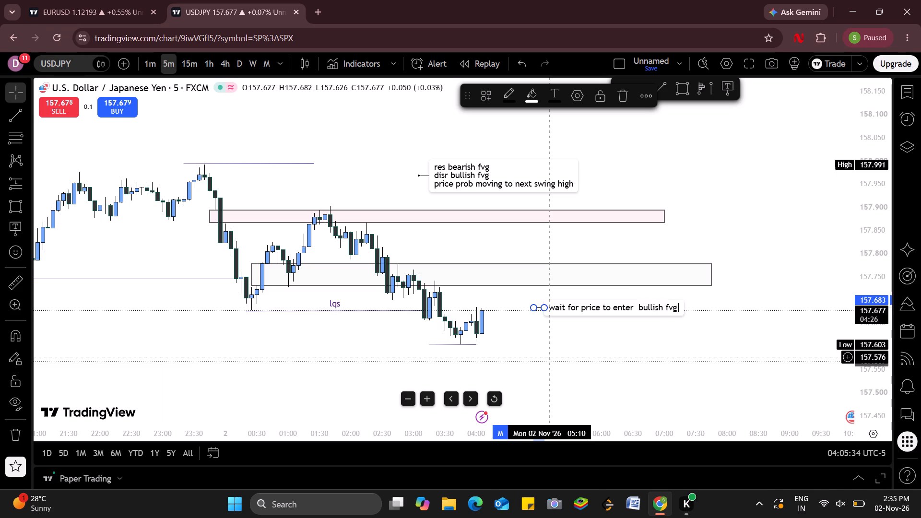
type(",after confir")
type("mation")
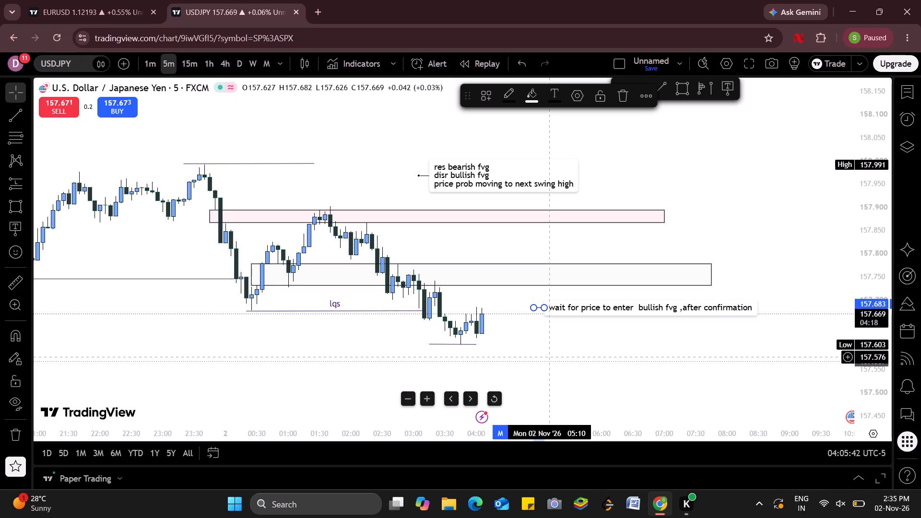
key("space")
type("en")
type("ter")
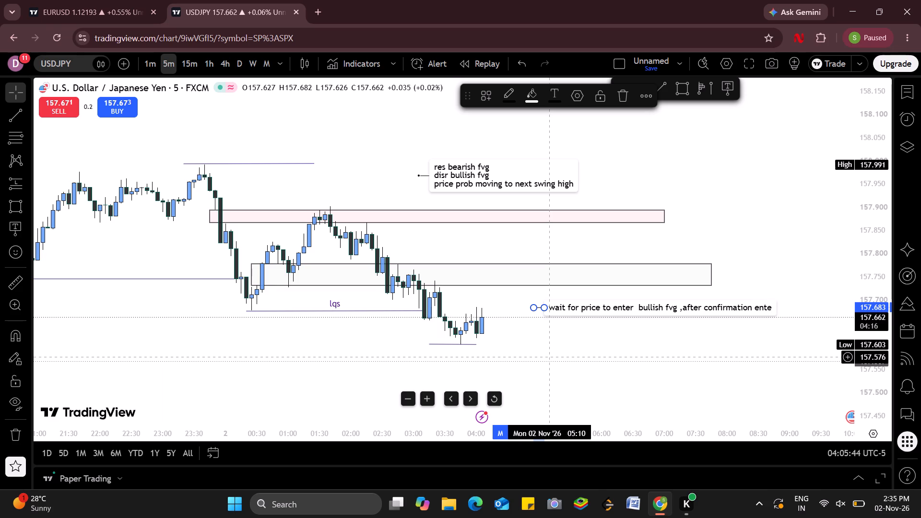
key("space")
type("buy side tr")
type("ade")
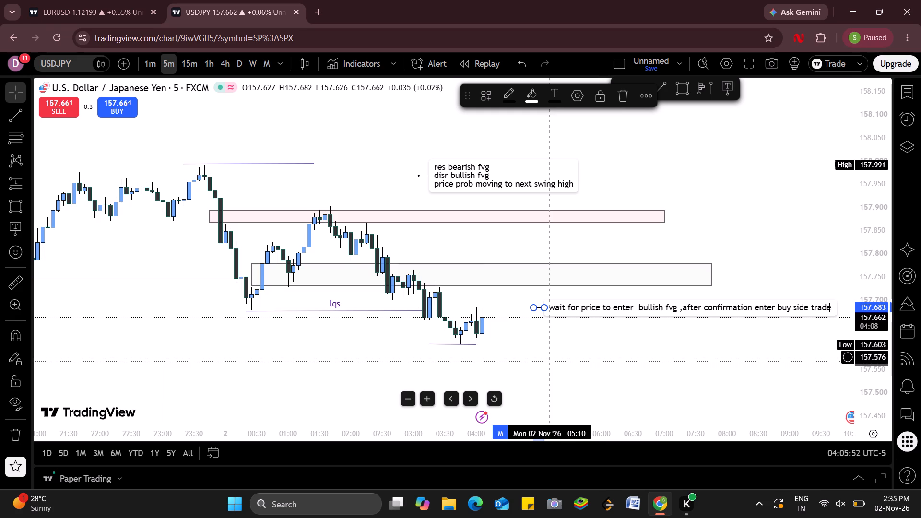
left_click(744, 203)
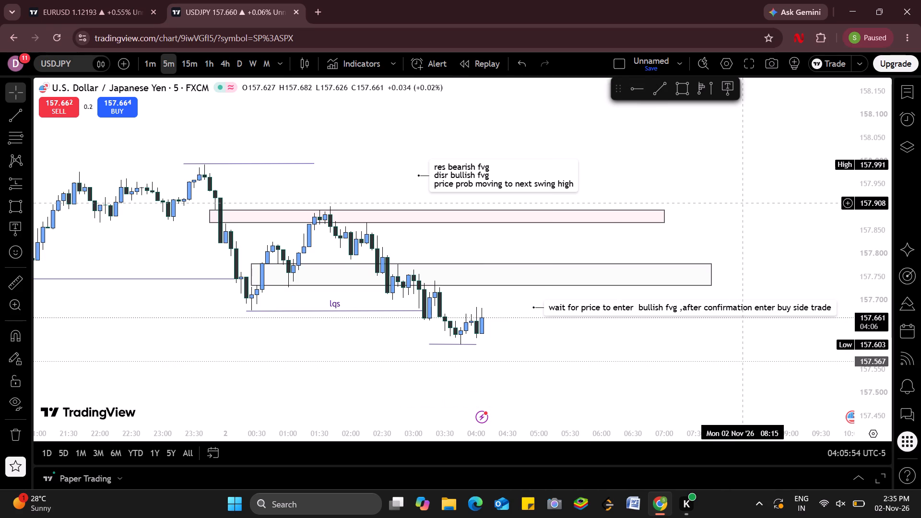
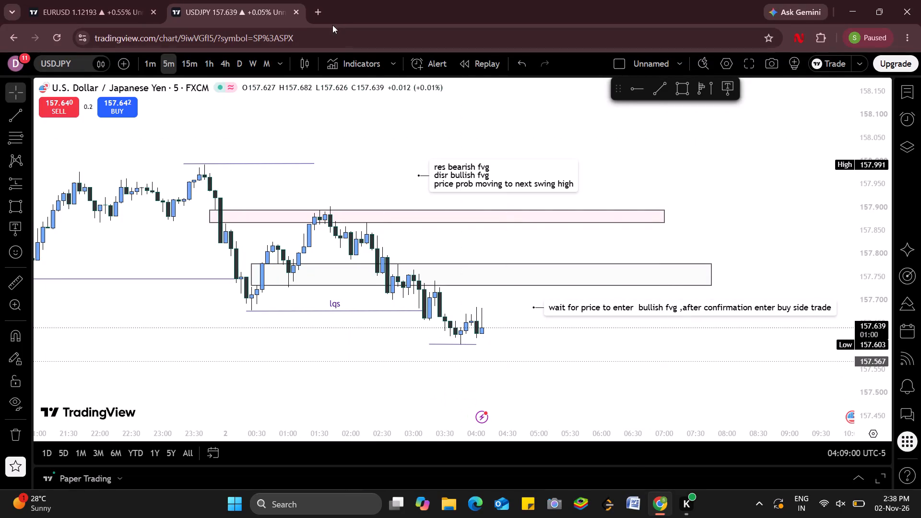
Close the EURUSD chart's browser tab and open a new blank tab beside the USDJPY chart.
left_click(153, 9)
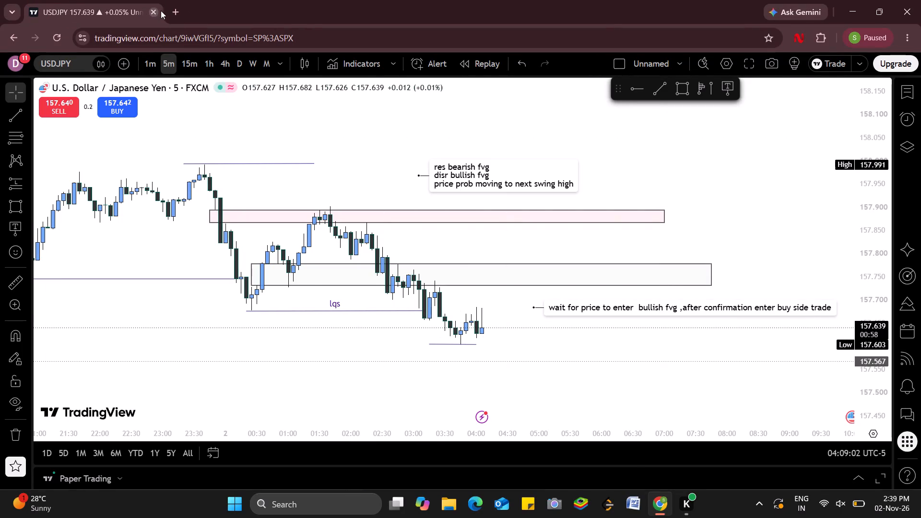
left_click(175, 12)
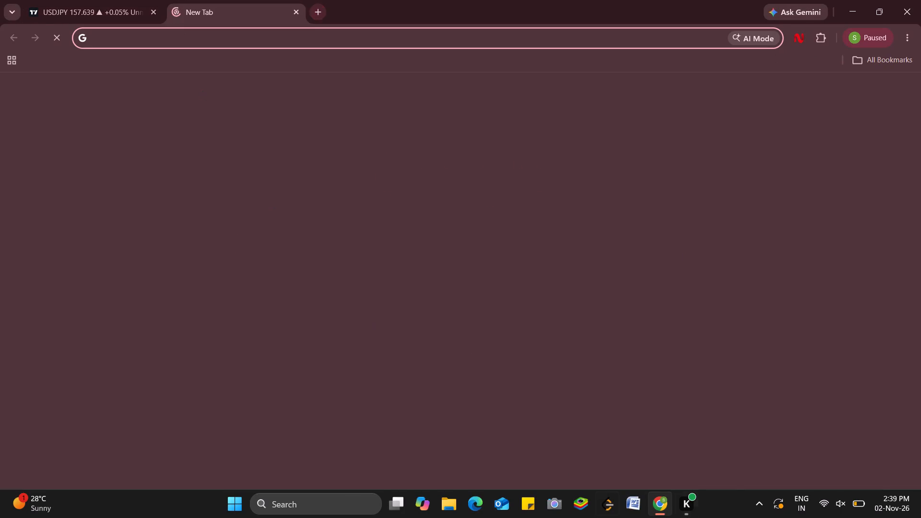